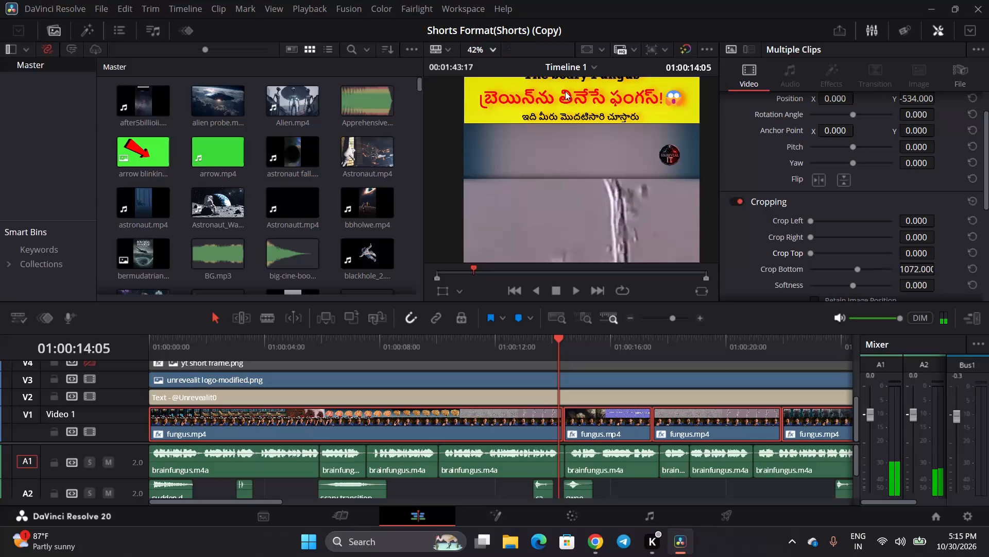
Play Timeline 1 from its start to about 01:00:19:15, pausing along the way to check the framing, title and audio of the fungus short.
scroll(565, 91, "down", 8)
scroll(565, 91, "up", 1)
scroll(565, 91, "down", 5)
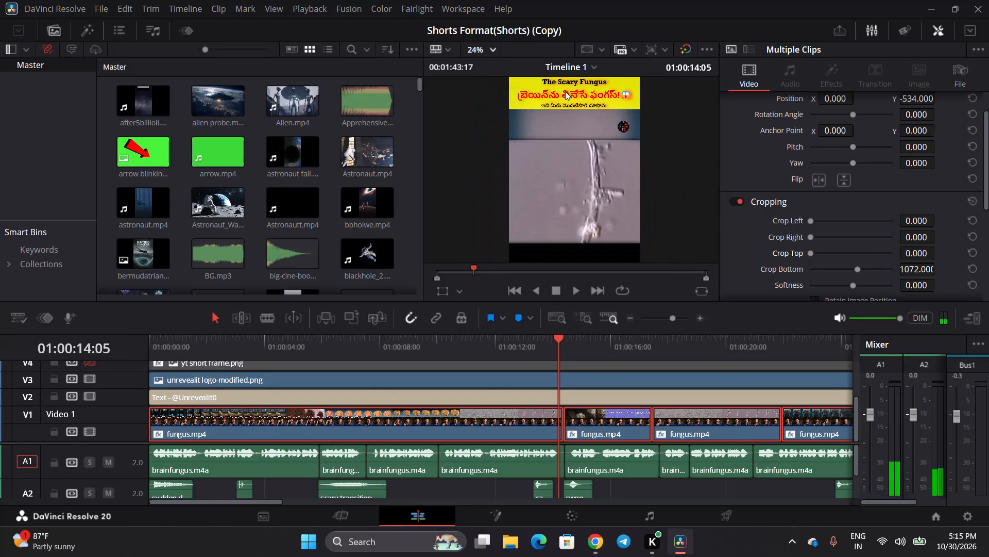
left_click(491, 48)
left_click(492, 64)
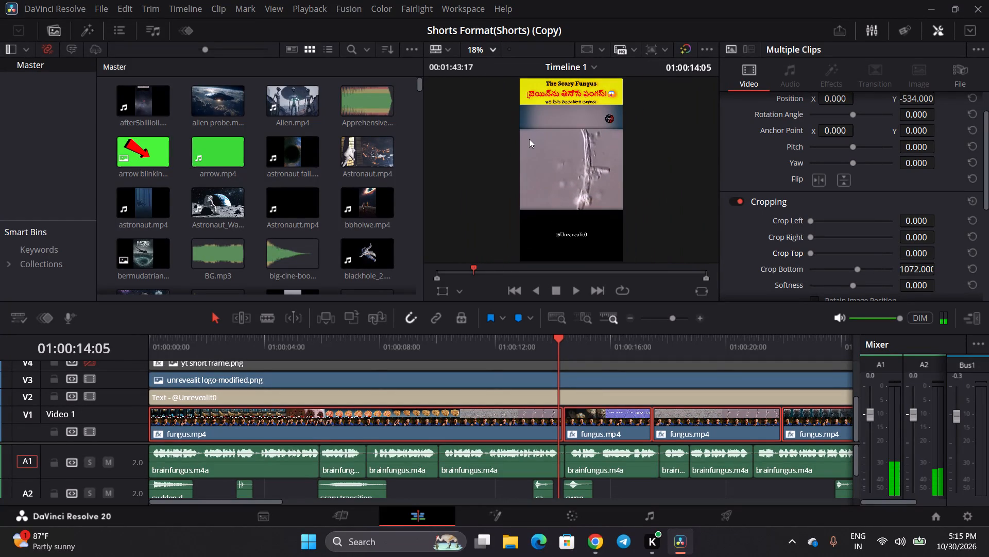
left_click_drag(168, 349, 121, 363)
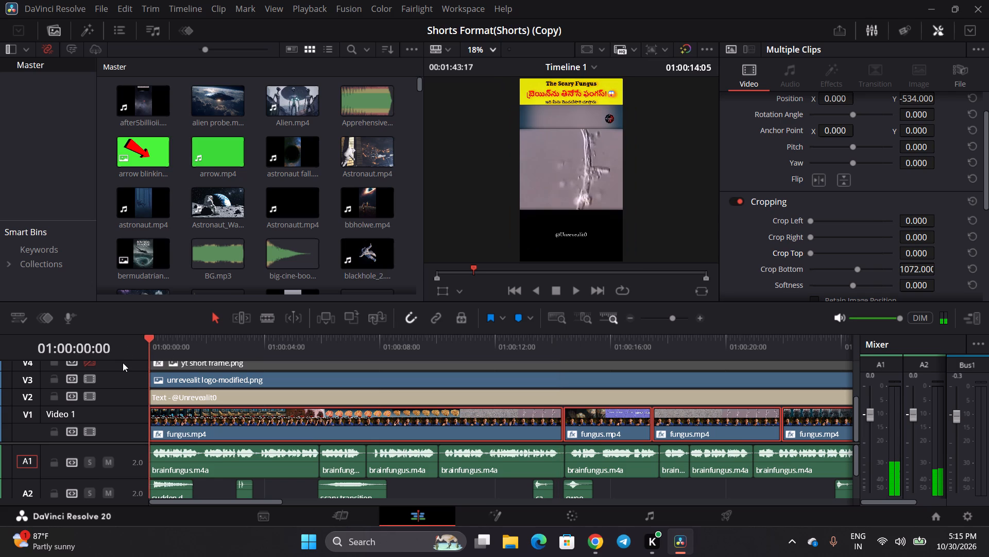
left_click(267, 490)
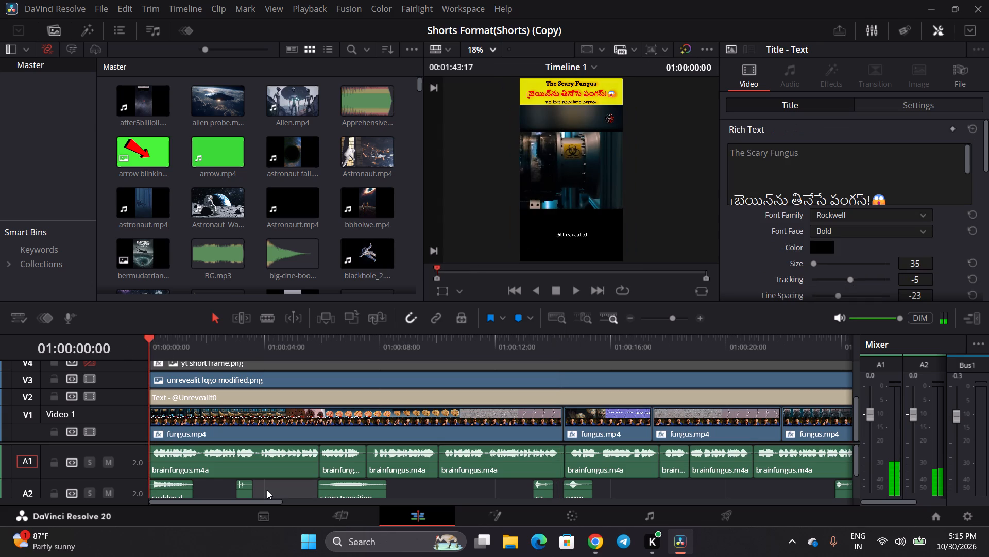
key("space")
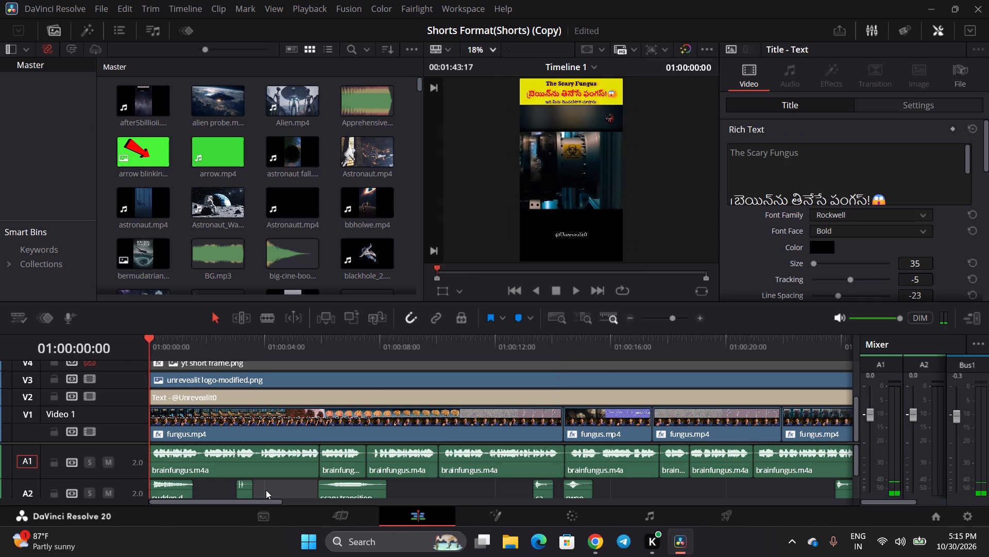
key("space")
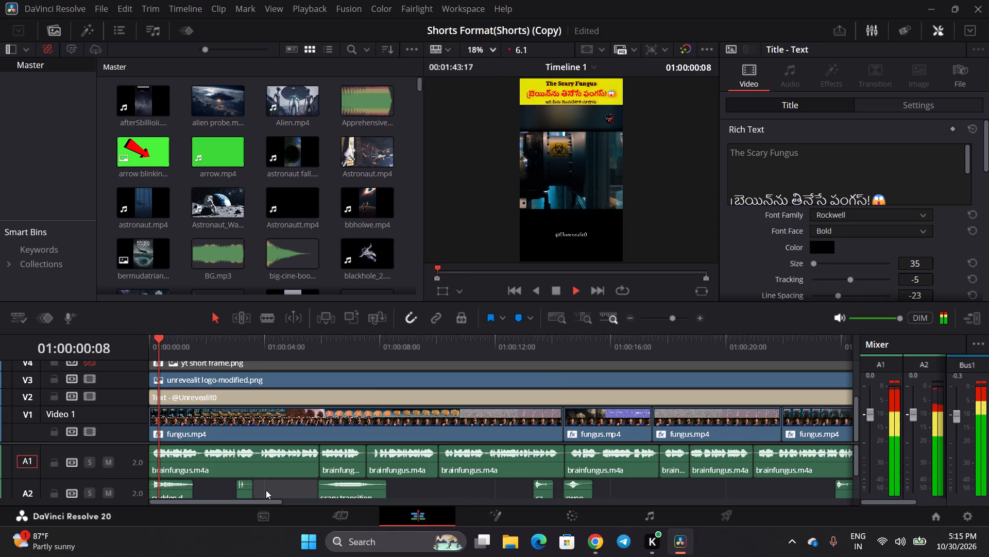
key("space")
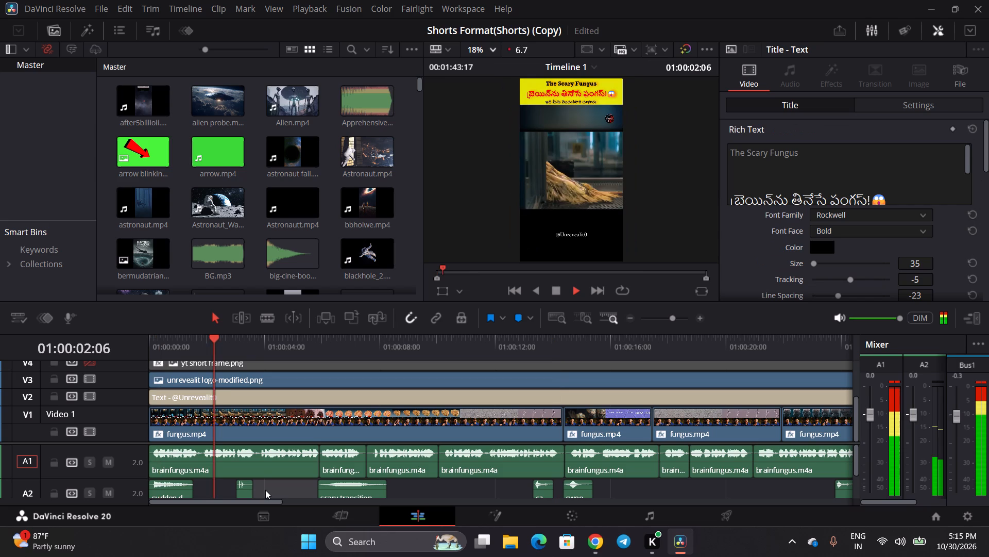
key("space")
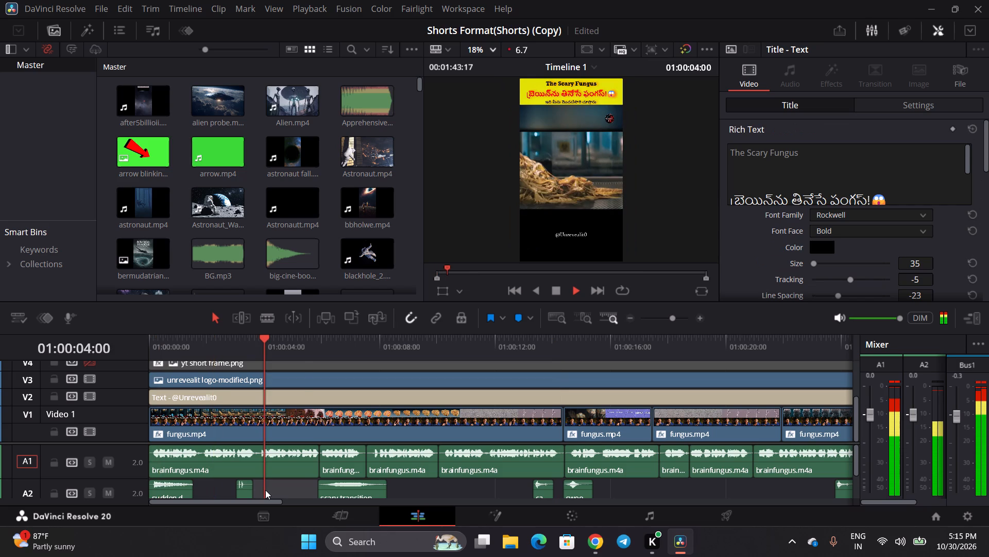
key("space")
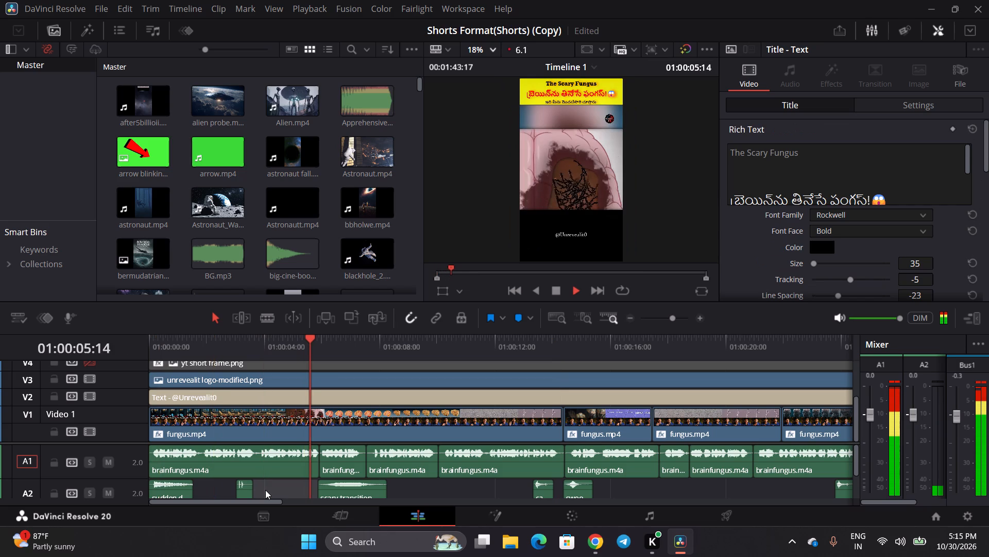
key("space")
key("space")
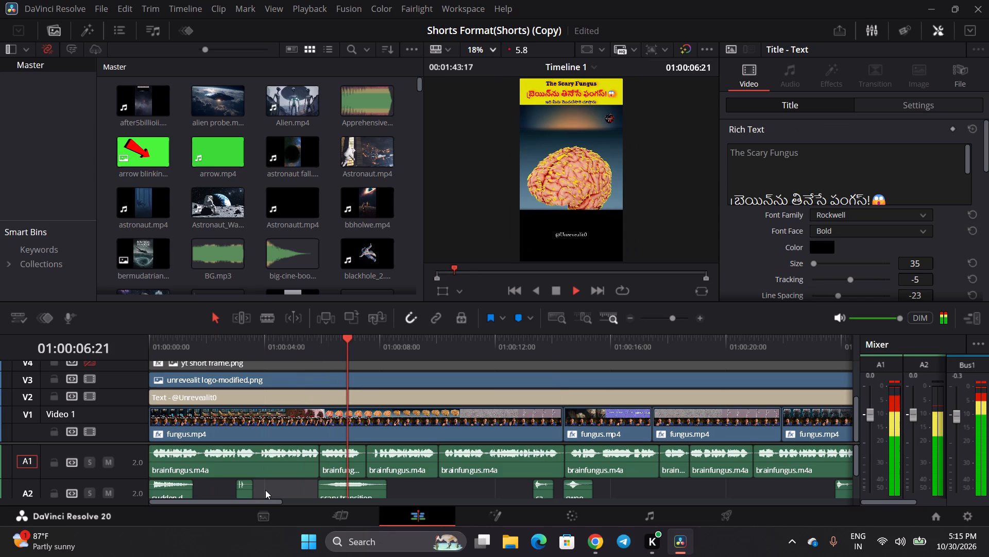
key("space")
key("space")
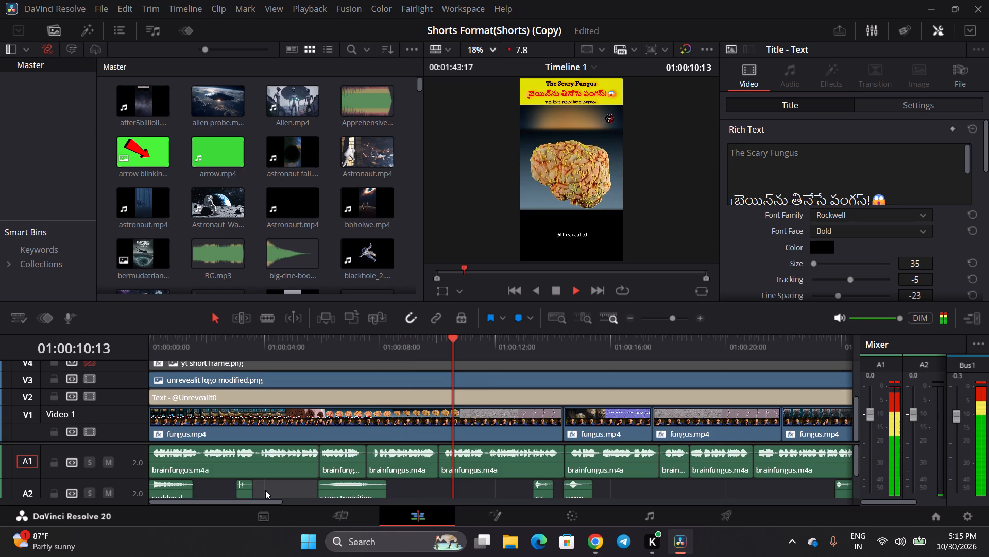
key("space")
key("space")
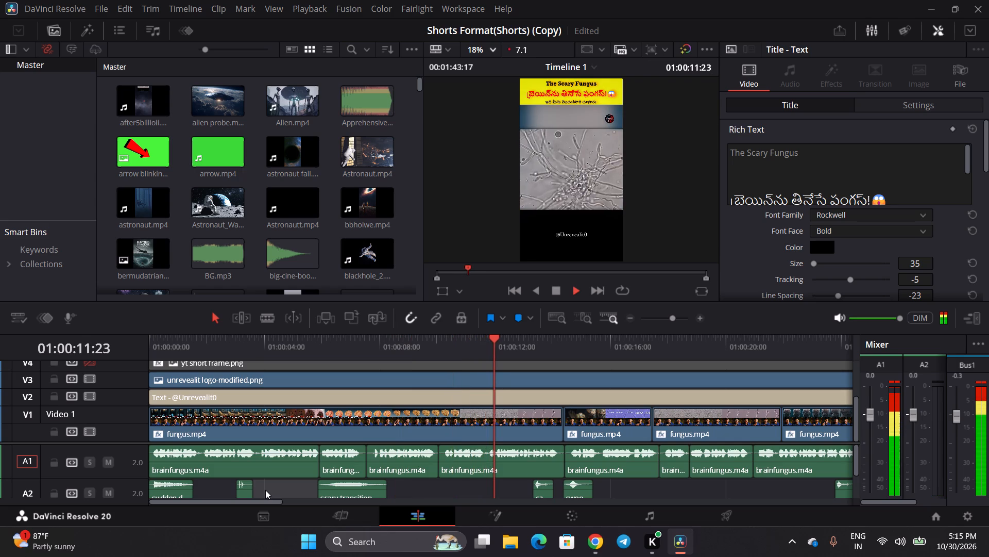
key("space")
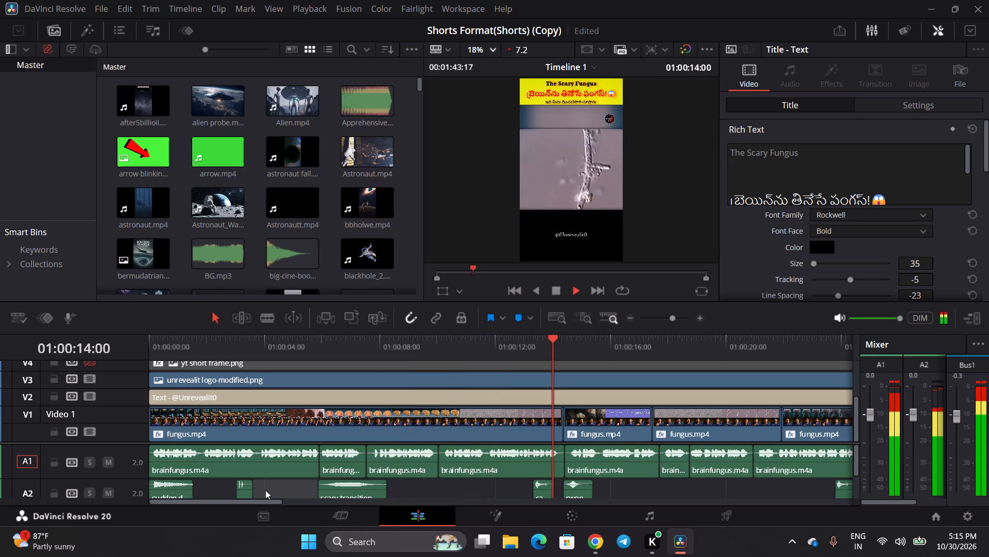
key("space")
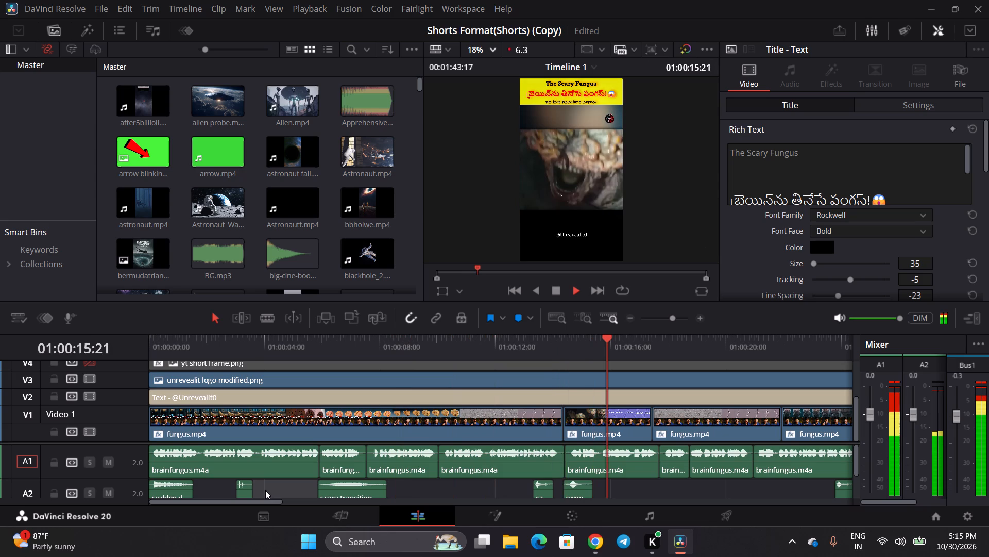
key("space")
key("space")
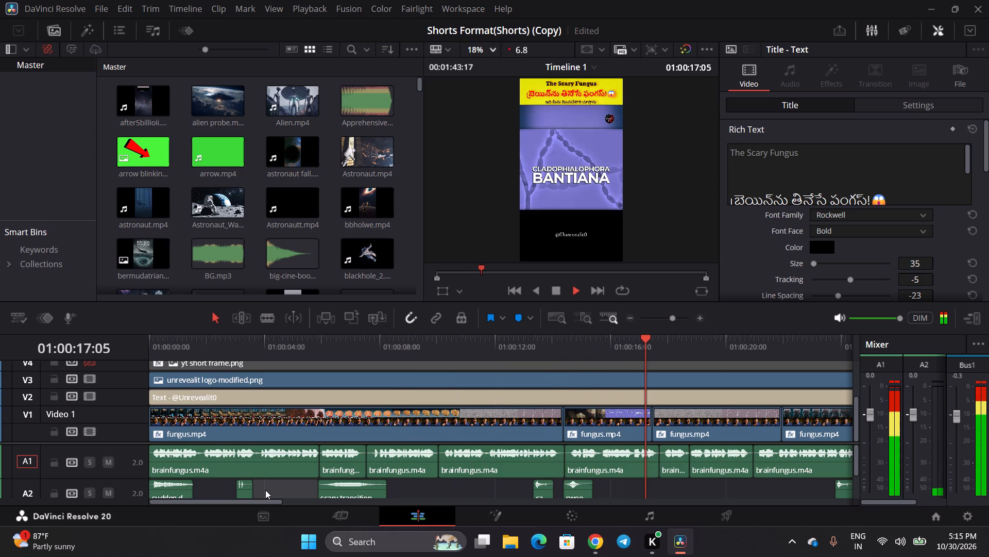
key("space")
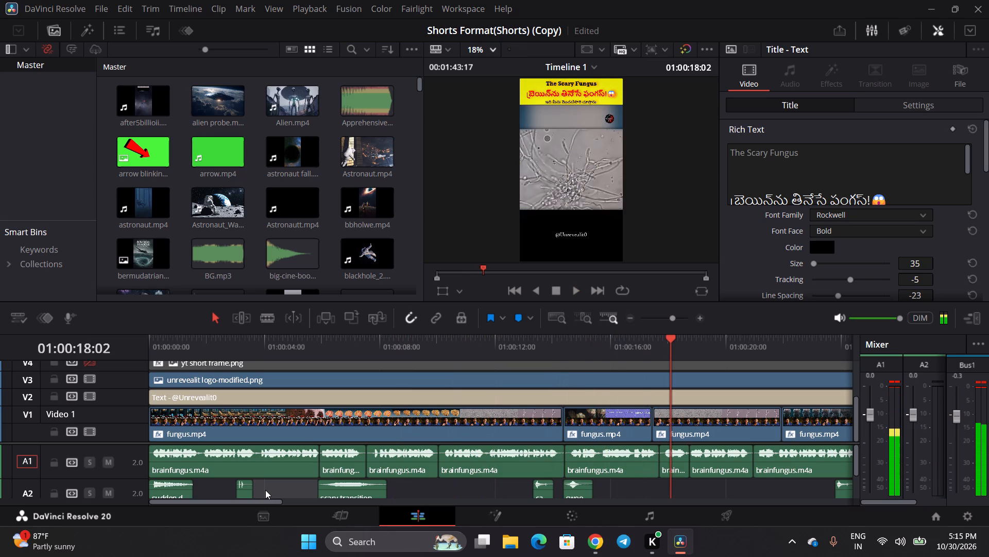
key("space")
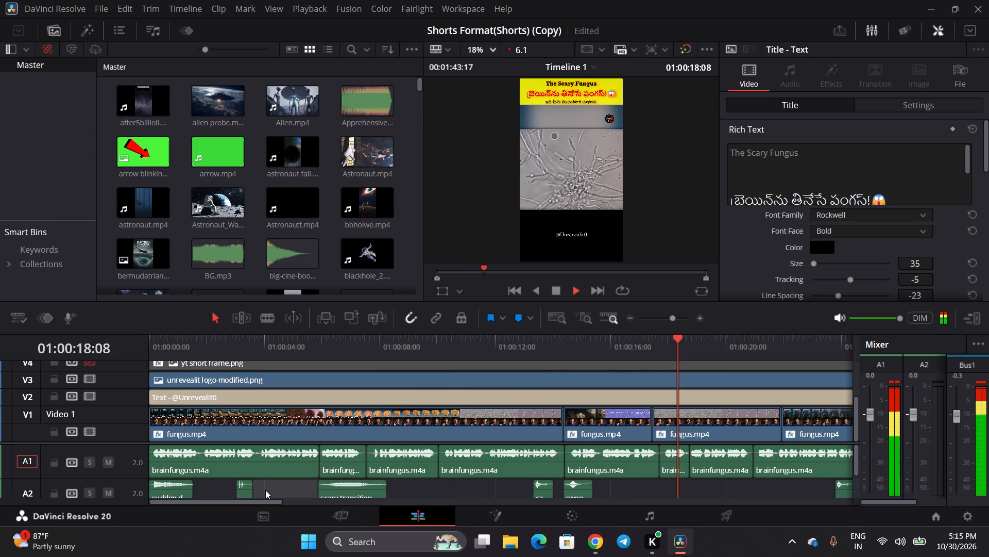
key("space")
left_click(477, 491)
left_click(477, 491)
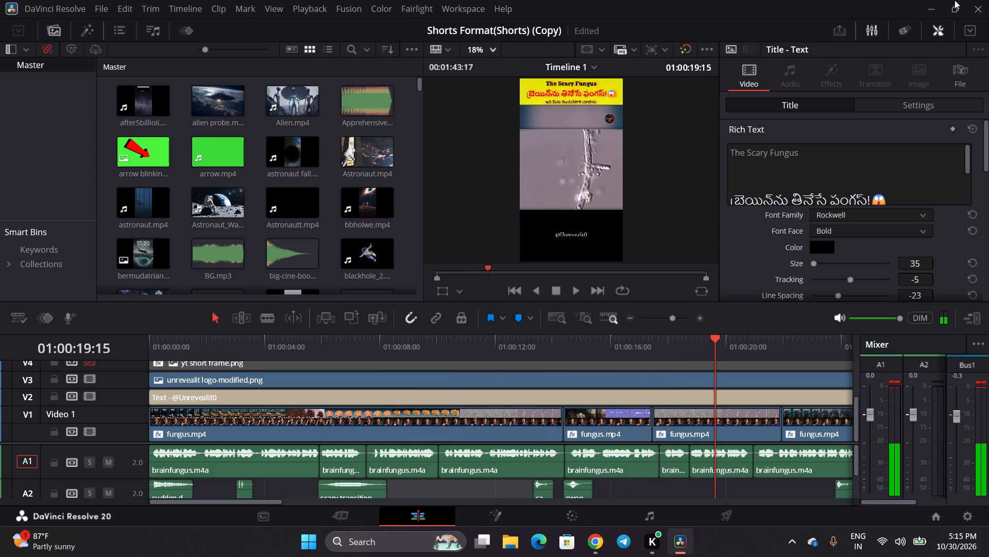
Minimise the video editor to show the desktop.
left_click(935, 4)
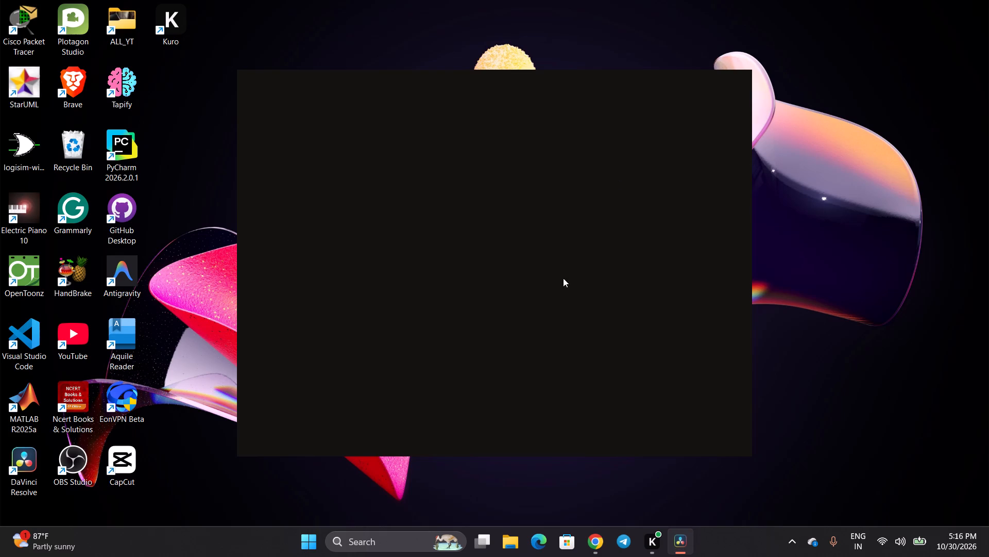
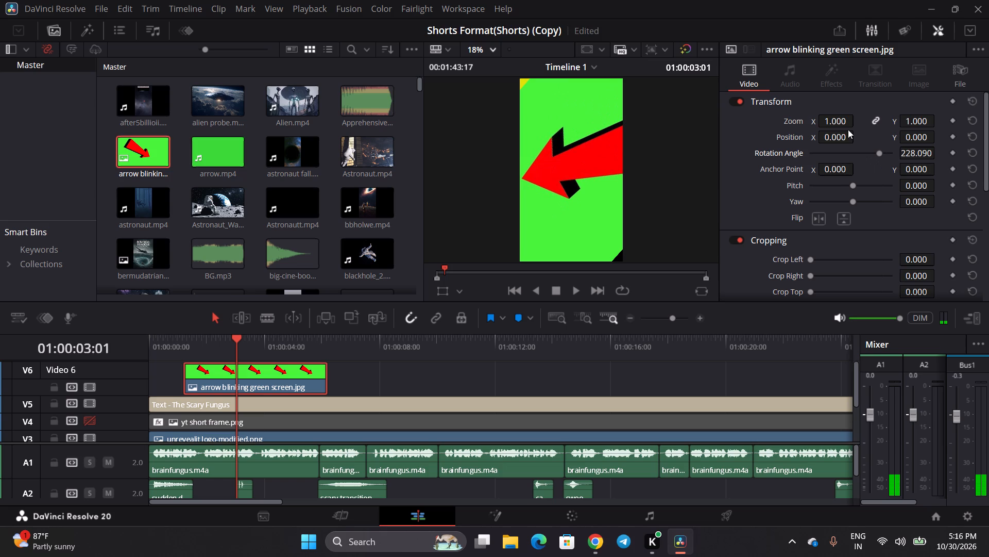
Scale the arrow blinking green screen.jpg clip down to a zoom of 0.280.
left_click_drag(836, 126, 798, 132)
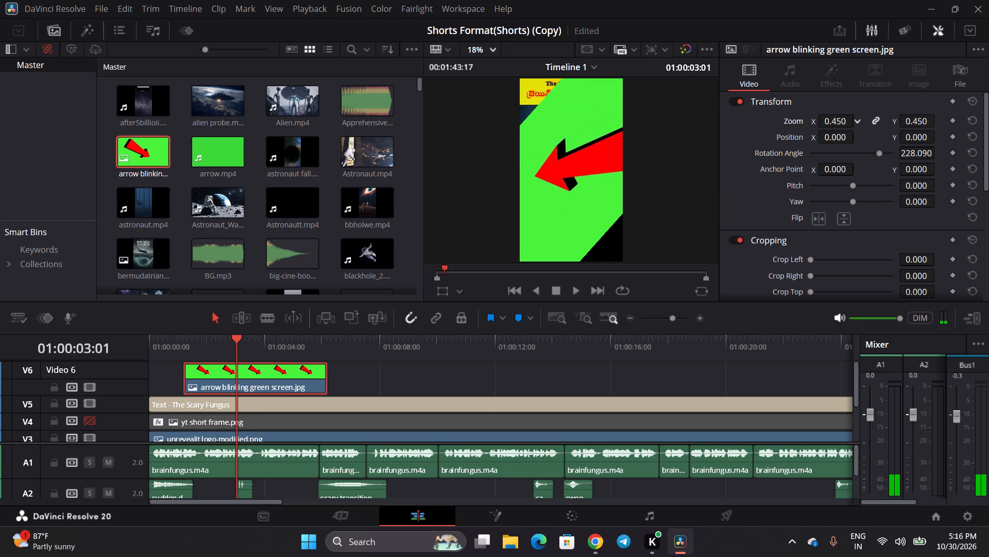
left_click_drag(798, 132, 790, 134)
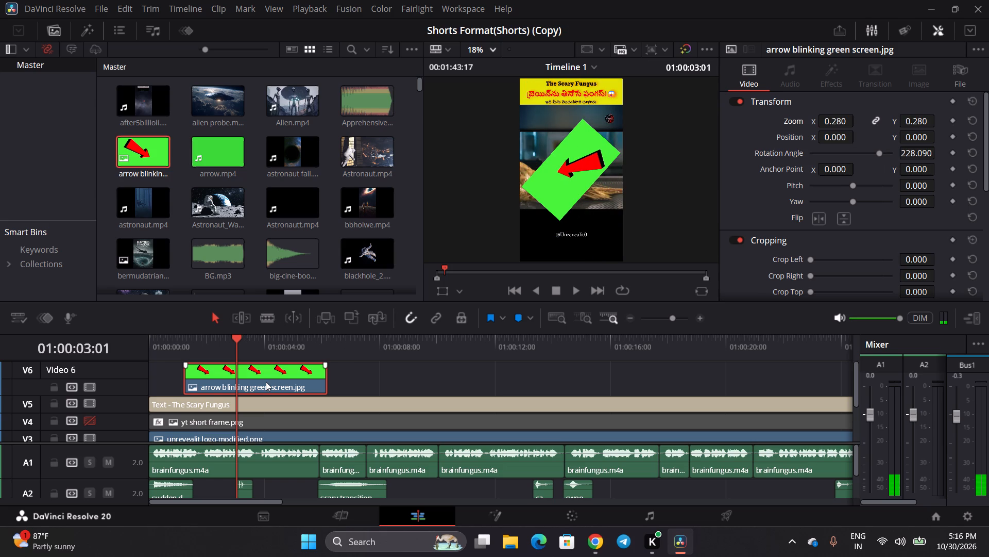
Find the 3D Keyer effect, apply it to the arrow clip on Video 6, and enable the Open FX Overlay in the viewer.
left_click(87, 34)
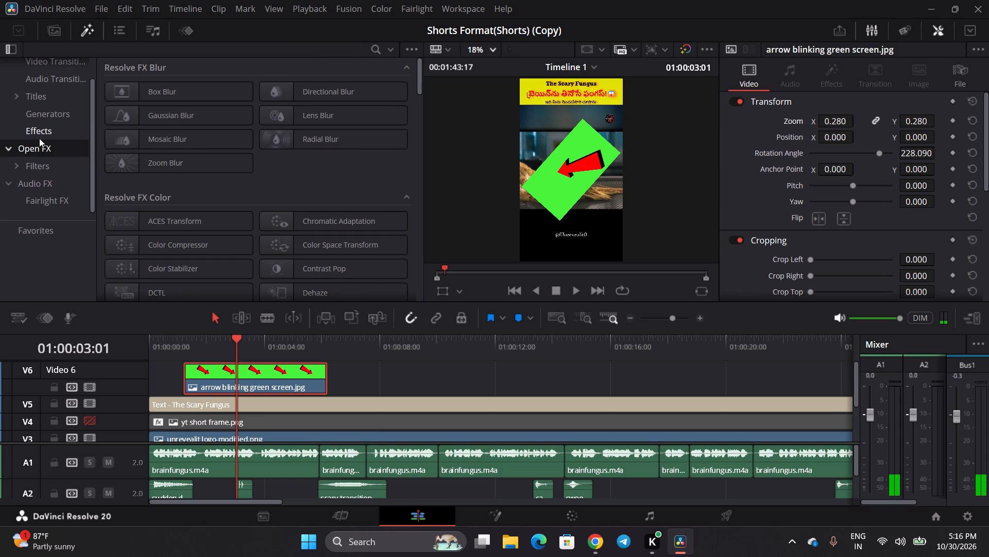
left_click(43, 147)
left_click(375, 51)
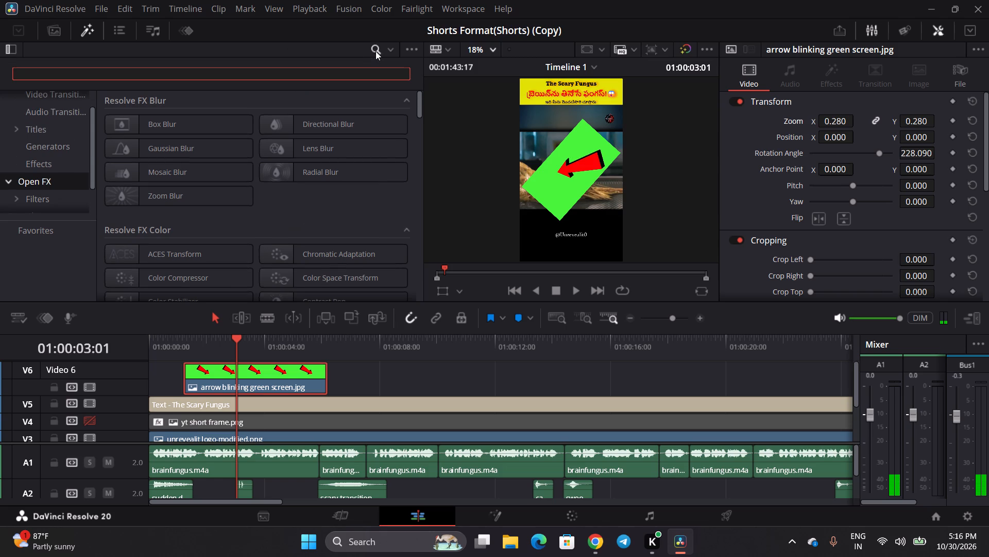
key("3")
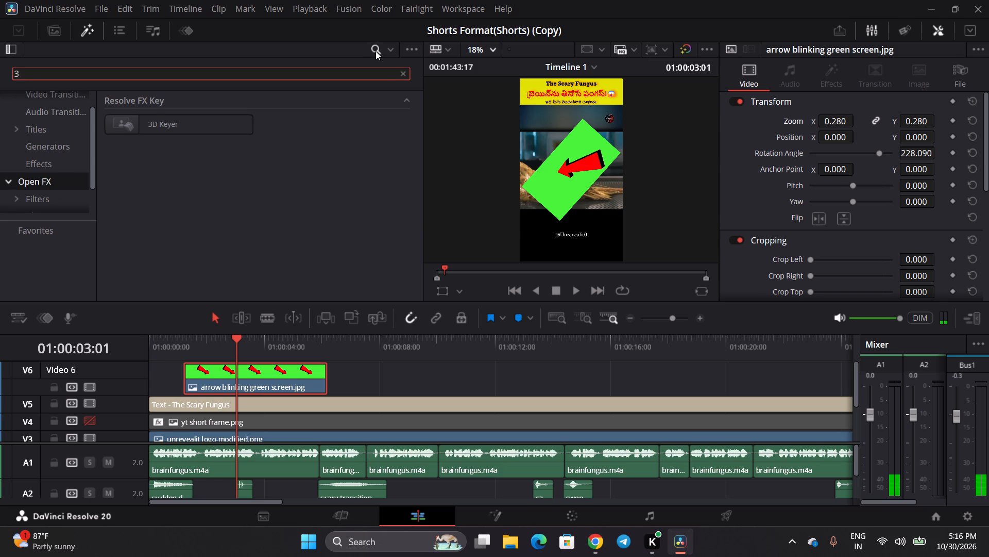
left_click_drag(175, 124, 277, 374)
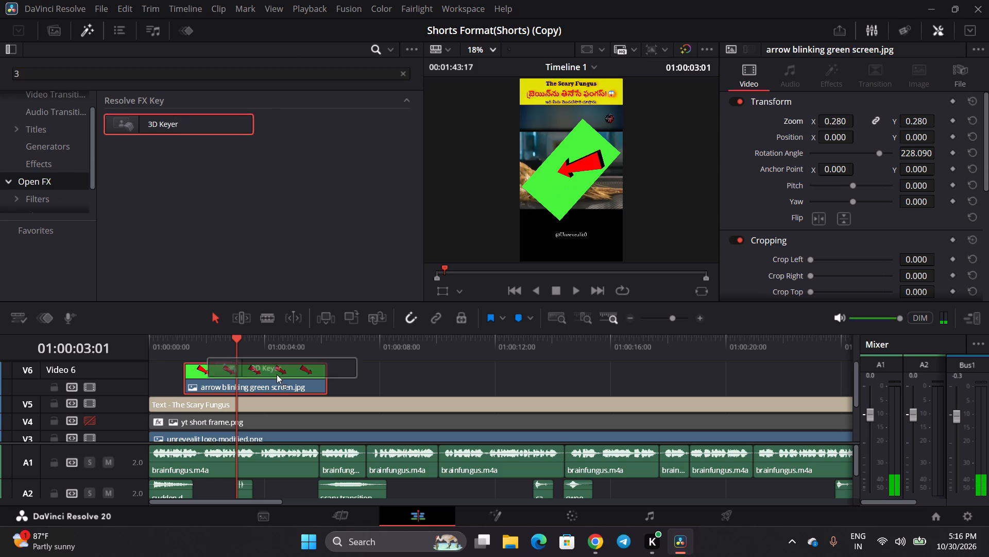
left_click_drag(277, 374, 267, 379)
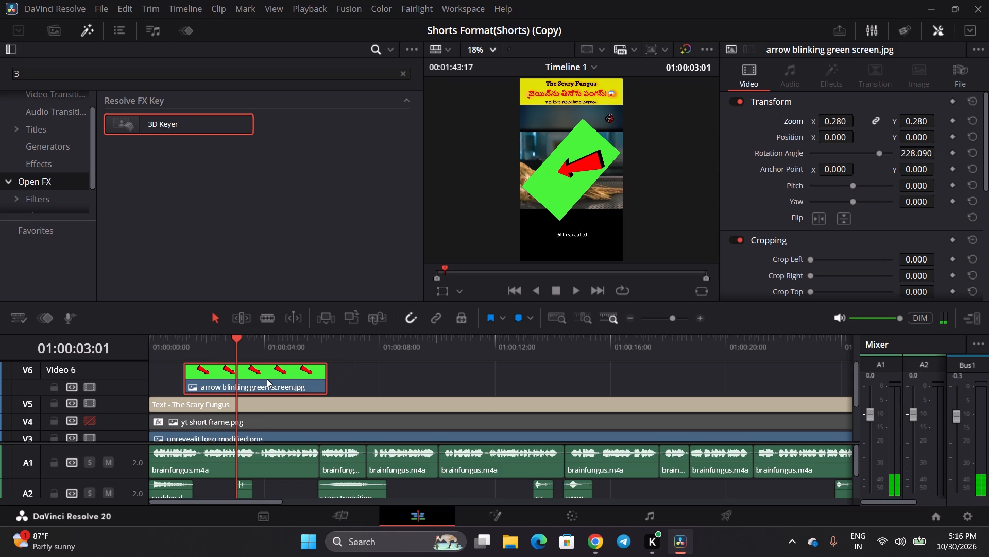
left_click(265, 377)
left_click(461, 291)
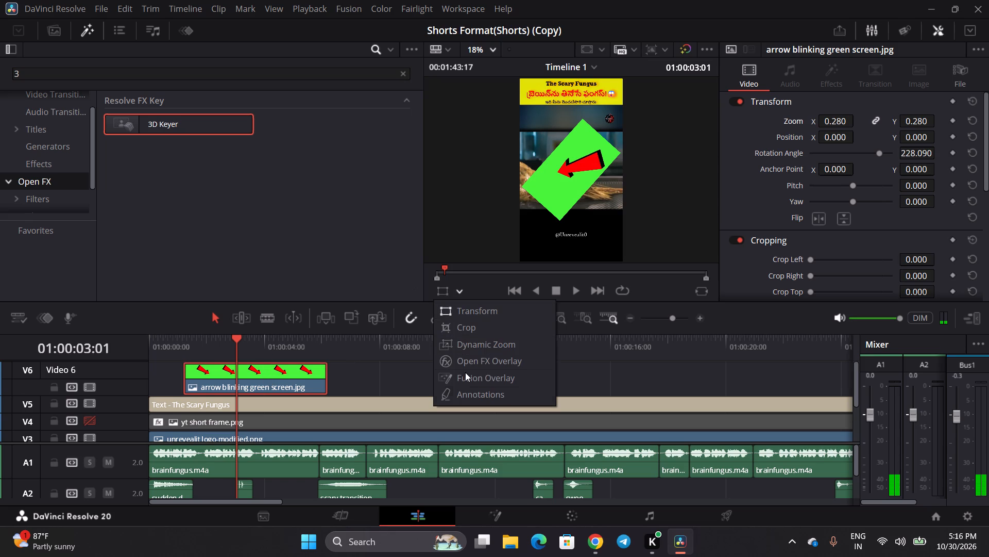
left_click(465, 366)
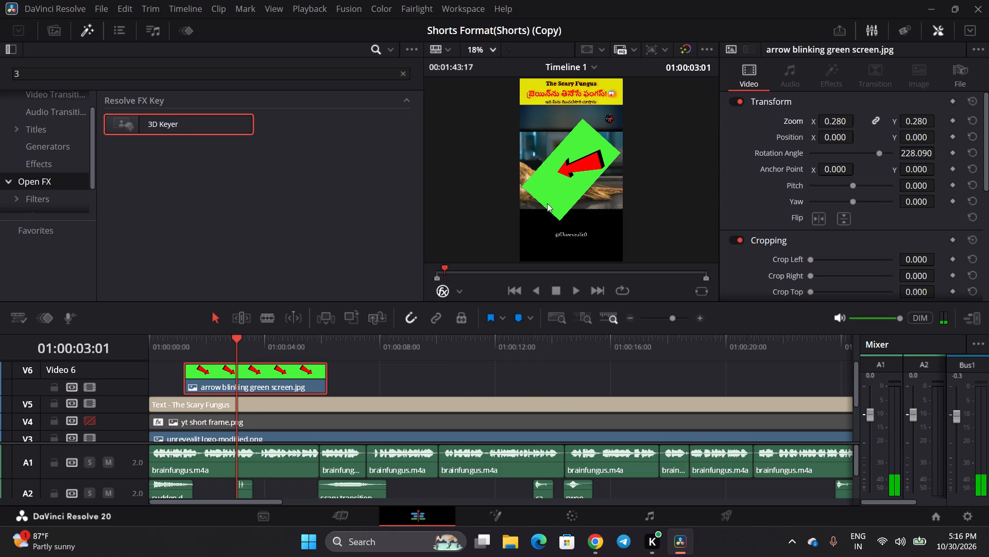
left_click(553, 200)
left_click_drag(554, 199, 541, 191)
left_click_drag(125, 119, 187, 181)
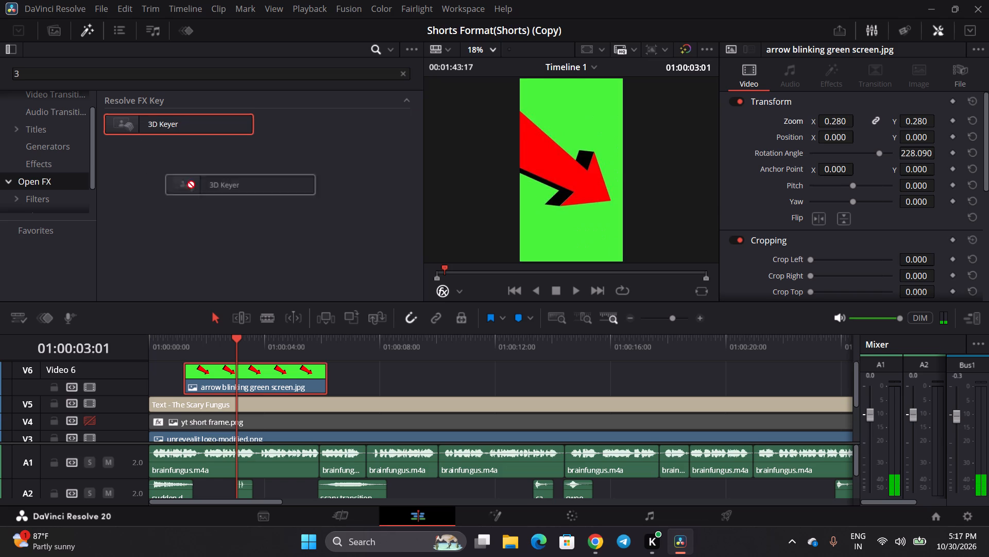
left_click_drag(187, 181, 226, 384)
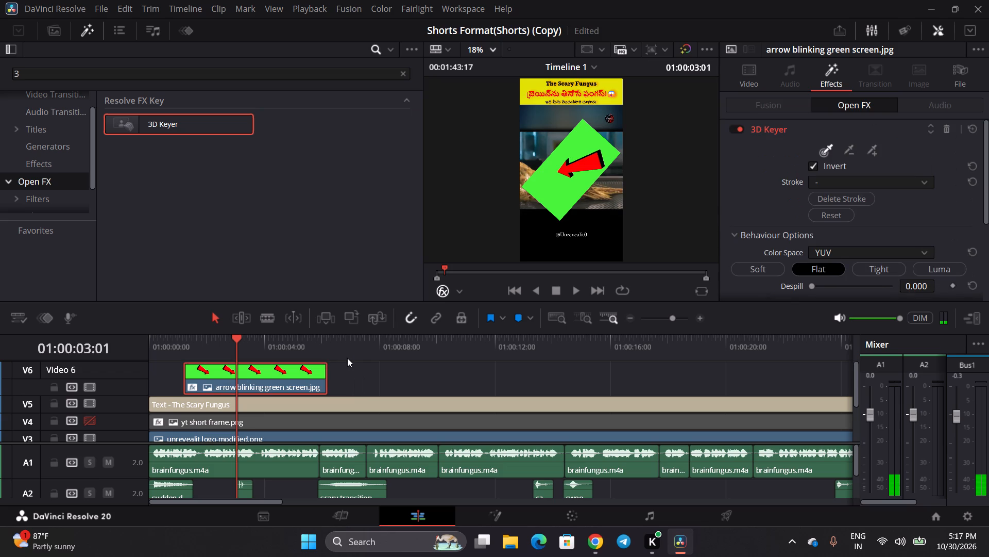
Sample the green background around the arrow in the viewer to key it out.
left_click(550, 199)
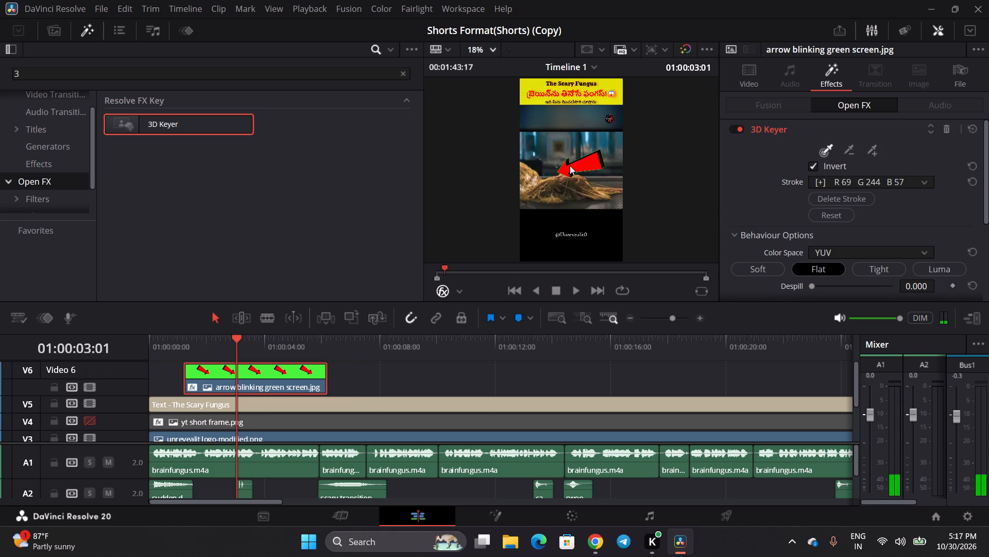
Examine the keyed arrow's edges up close and look through the 3D Keyer's Usage Options and Key Adjustments.
scroll(570, 166, "up", 13)
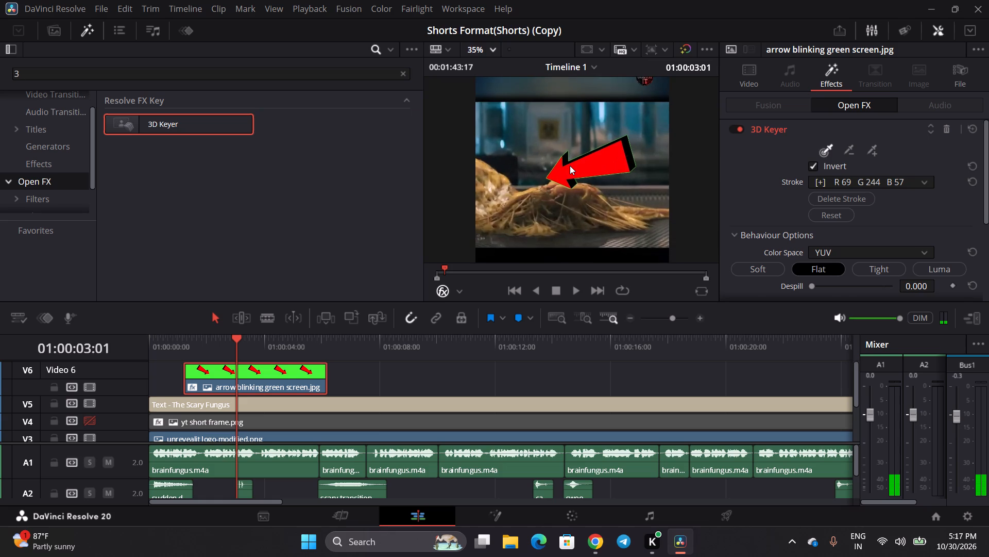
scroll(570, 166, "up", 3)
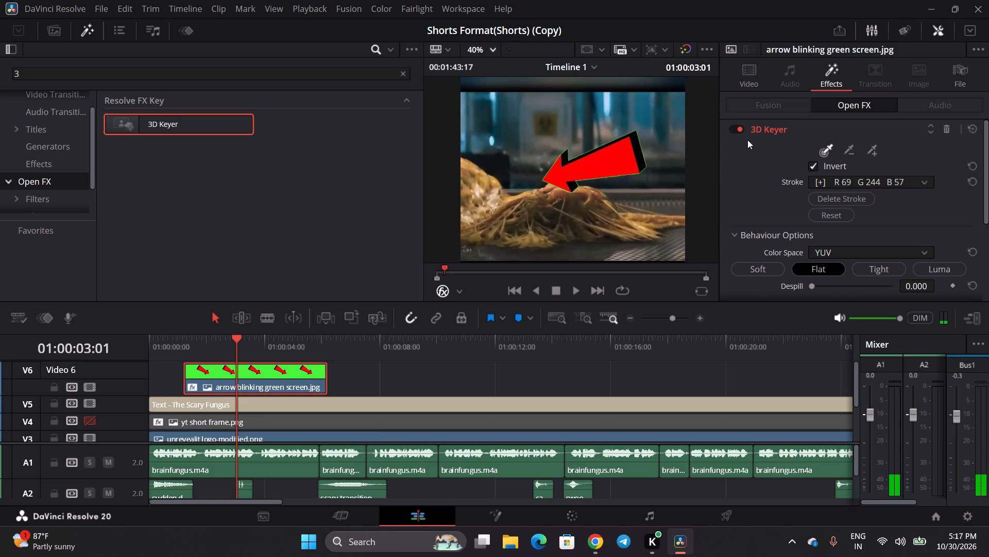
scroll(787, 165, "down", 4)
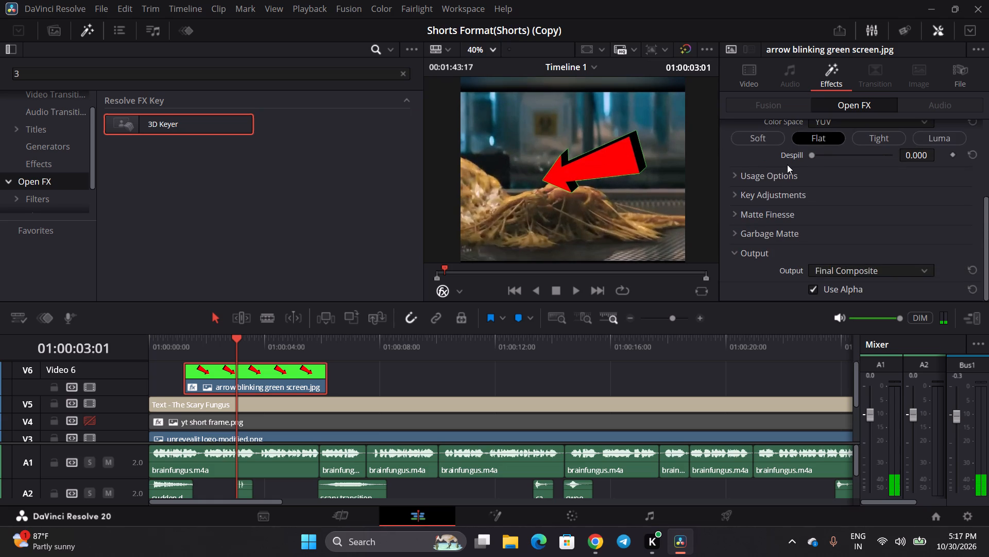
left_click(766, 177)
scroll(766, 177, "down", 2)
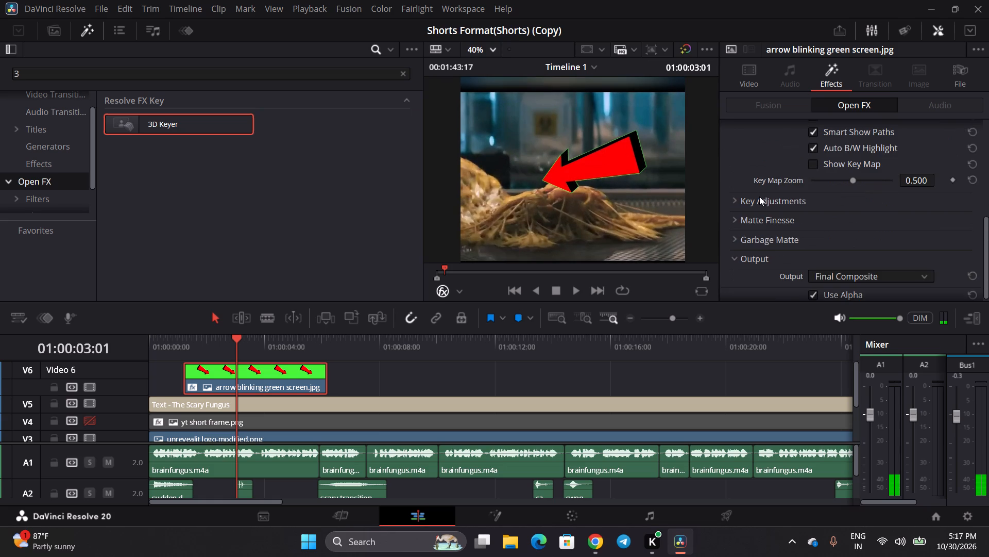
left_click(759, 196)
scroll(759, 196, "down", 2)
scroll(797, 184, "up", 1)
scroll(797, 186, "down", 1)
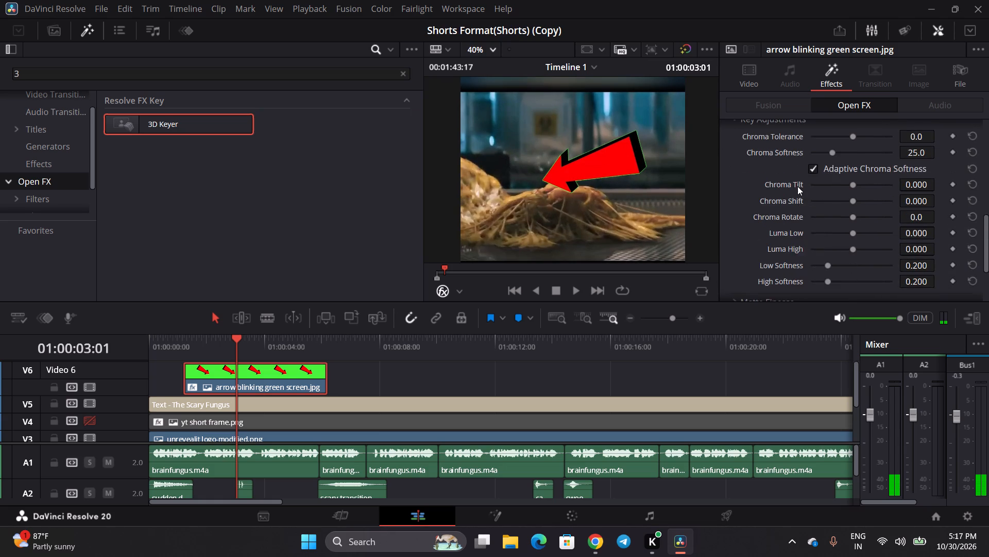
scroll(797, 186, "down", 1)
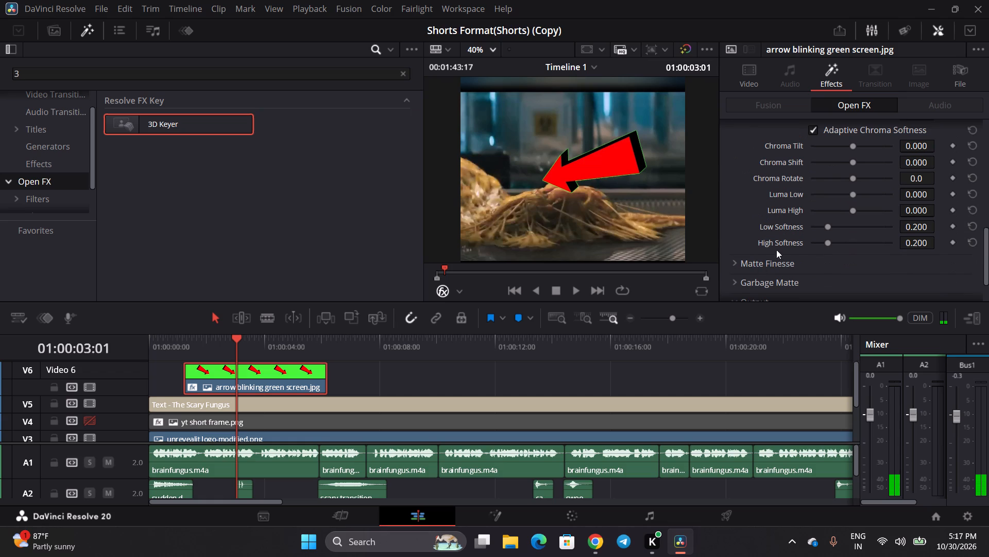
scroll(776, 250, "up", 2)
scroll(809, 233, "down", 1)
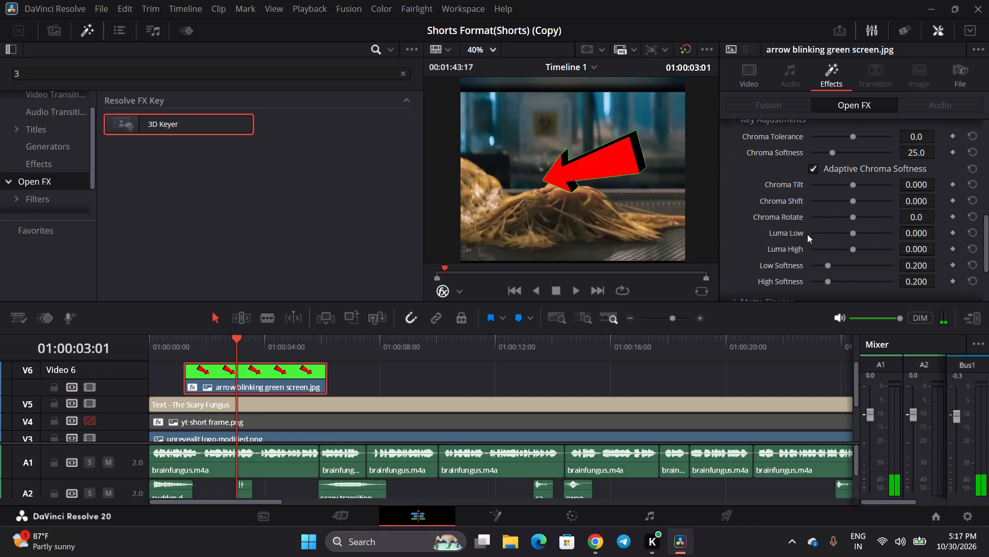
Set Clean Black to about 41.9 in the 3D Keyer's Matte Finesse settings.
scroll(751, 284, "down", 1)
left_click(760, 263)
scroll(760, 263, "down", 2)
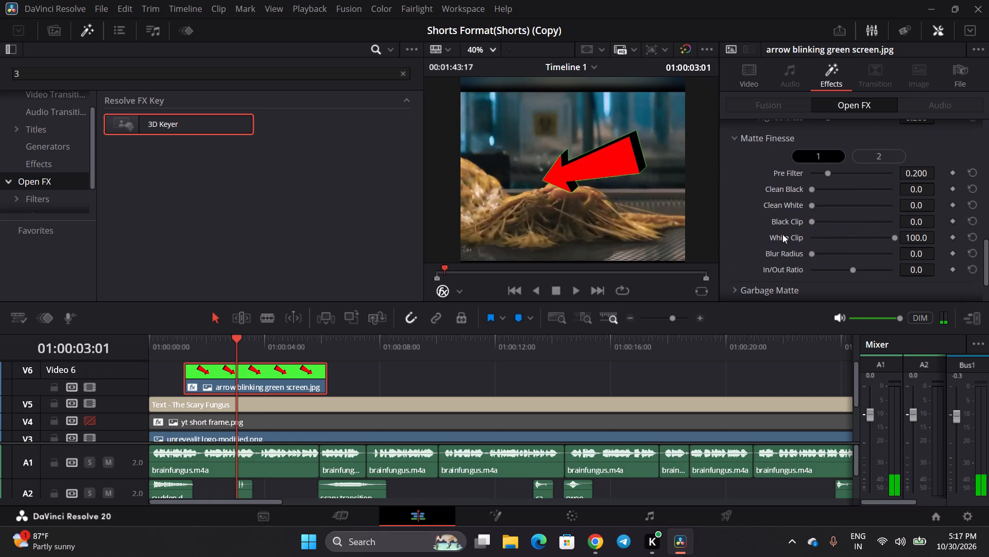
left_click(810, 190)
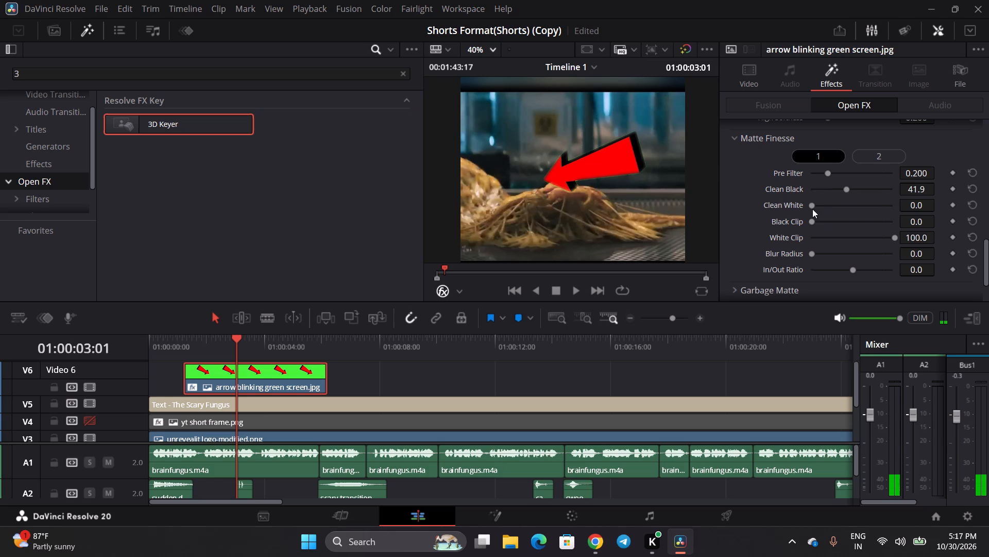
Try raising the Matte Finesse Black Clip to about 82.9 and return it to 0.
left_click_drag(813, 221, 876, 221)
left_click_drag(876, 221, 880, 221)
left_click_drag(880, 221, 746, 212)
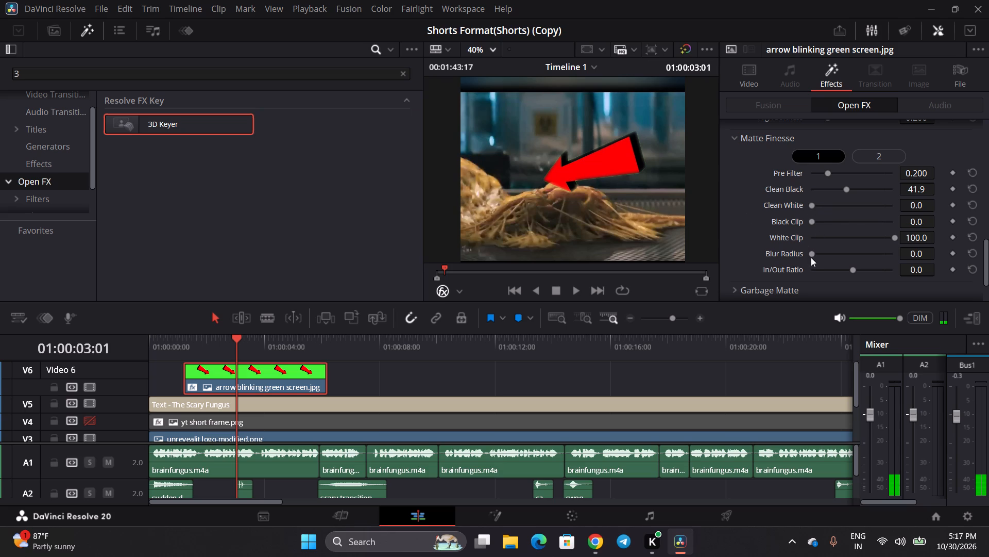
Set the timeline viewer zoom back to 18% to show the whole vertical frame.
scroll(788, 214, "up", 19)
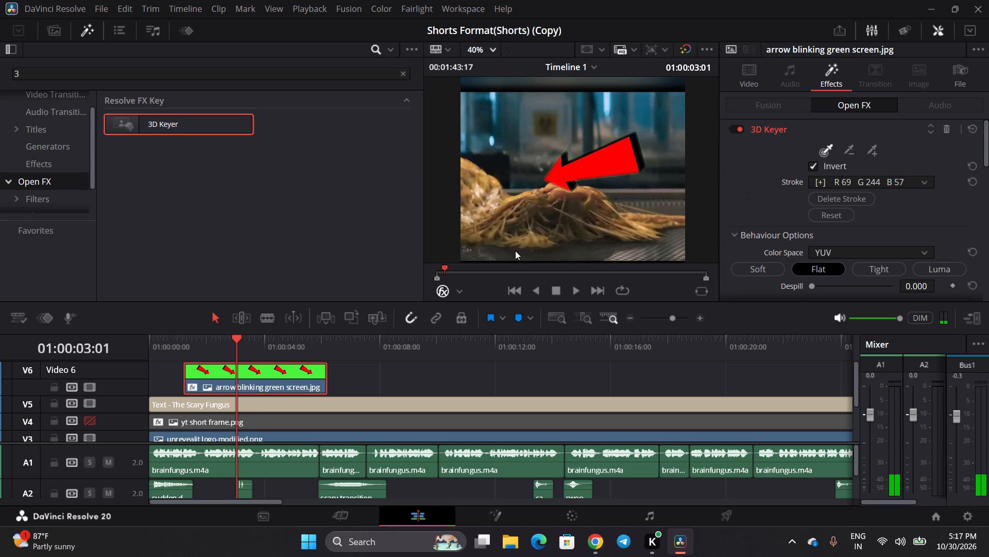
left_click(491, 51)
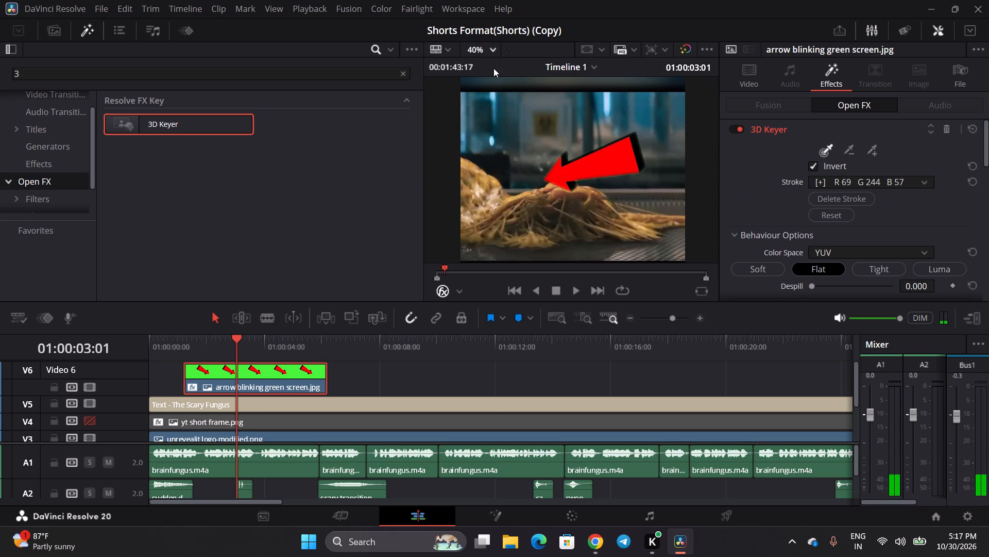
left_click(493, 68)
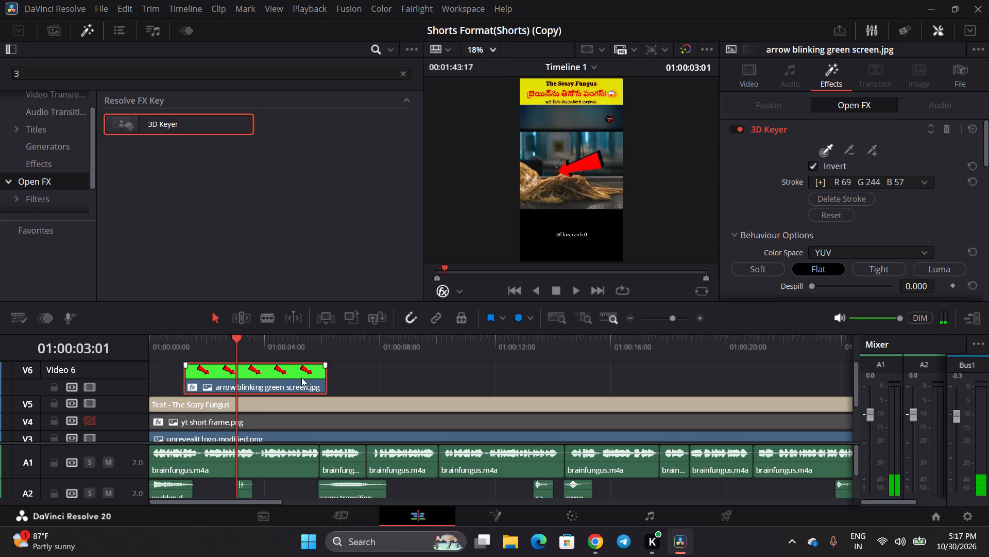
Enlarge the timeline's video track area relative to the audio tracks.
scroll(167, 374, "down", 2)
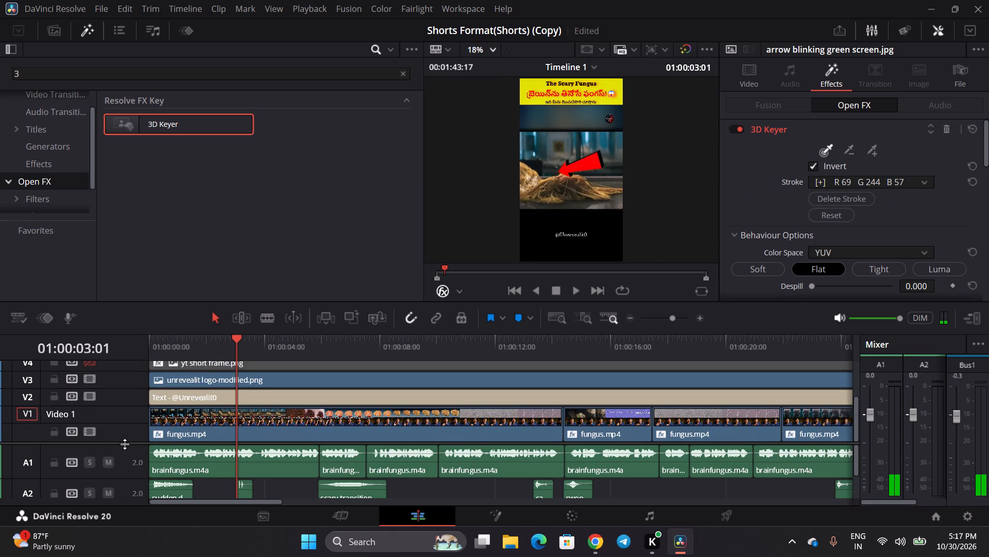
left_click_drag(128, 443, 122, 488)
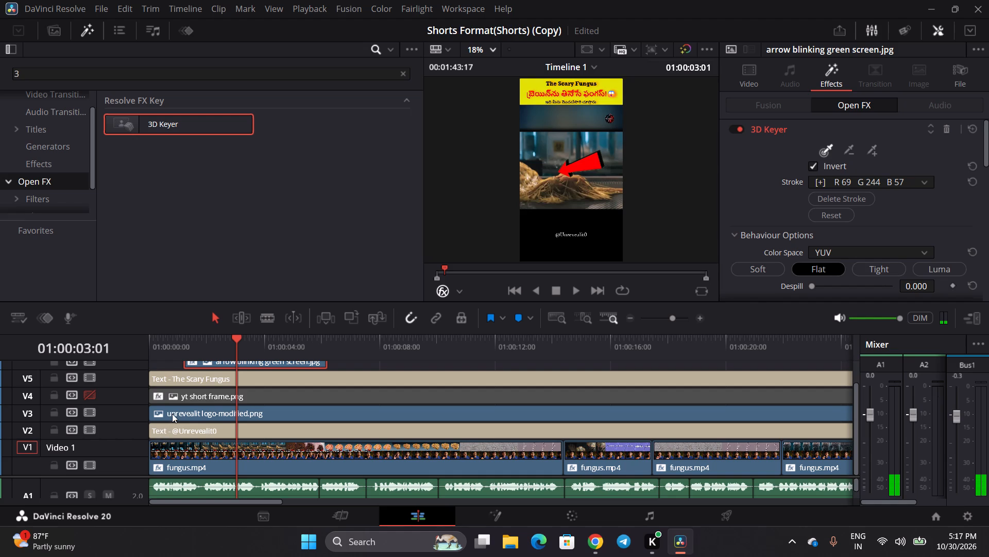
Play the opening section and trim the start of the arrow clip on Video 6 to about 01:00:01:15.
scroll(176, 408, "up", 1)
left_click(180, 343)
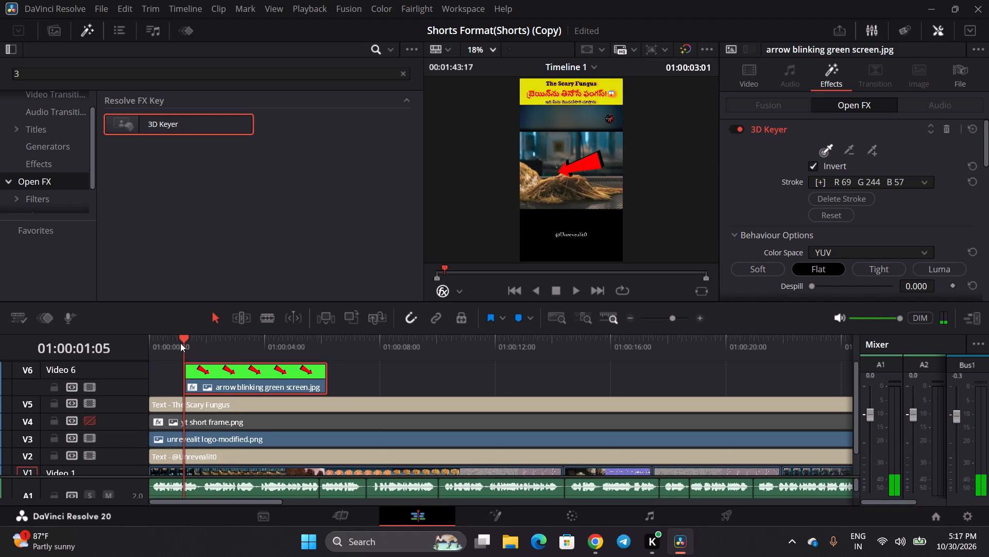
left_click(172, 343)
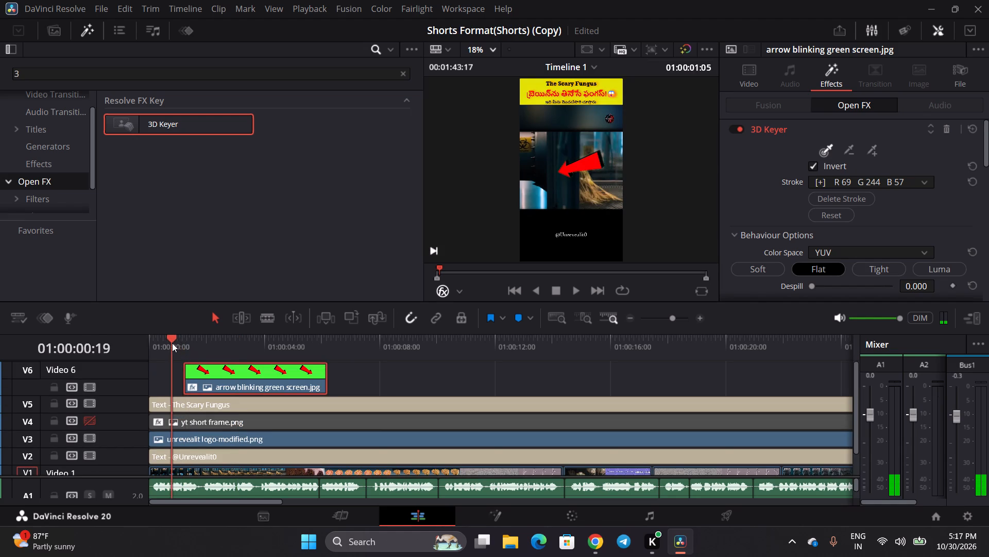
key("space")
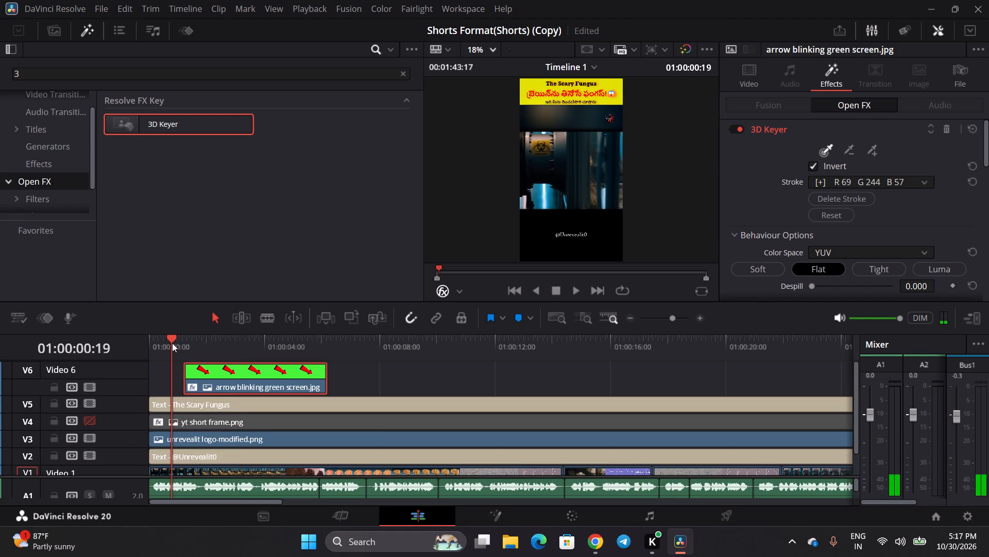
key("space")
key("space")
key("space")
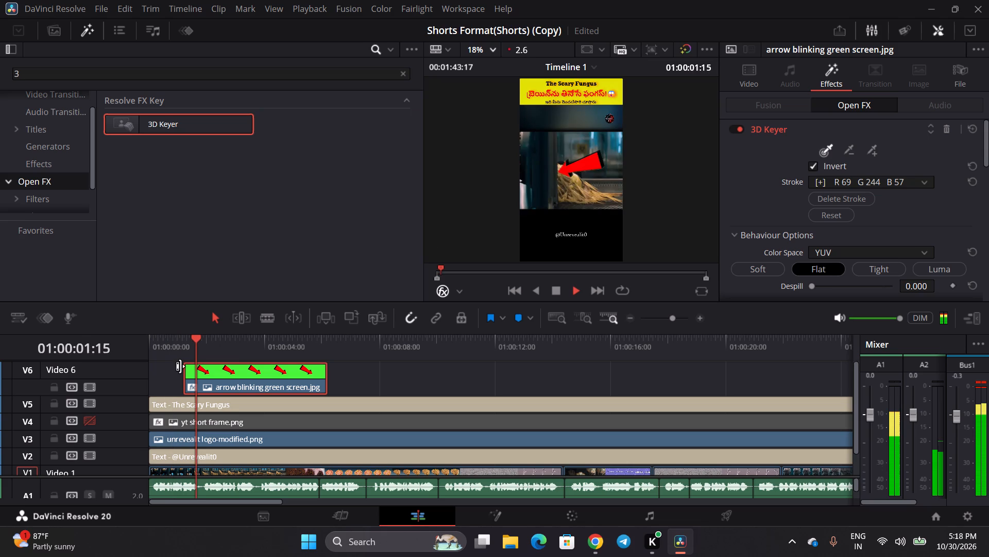
left_click_drag(187, 375, 207, 382)
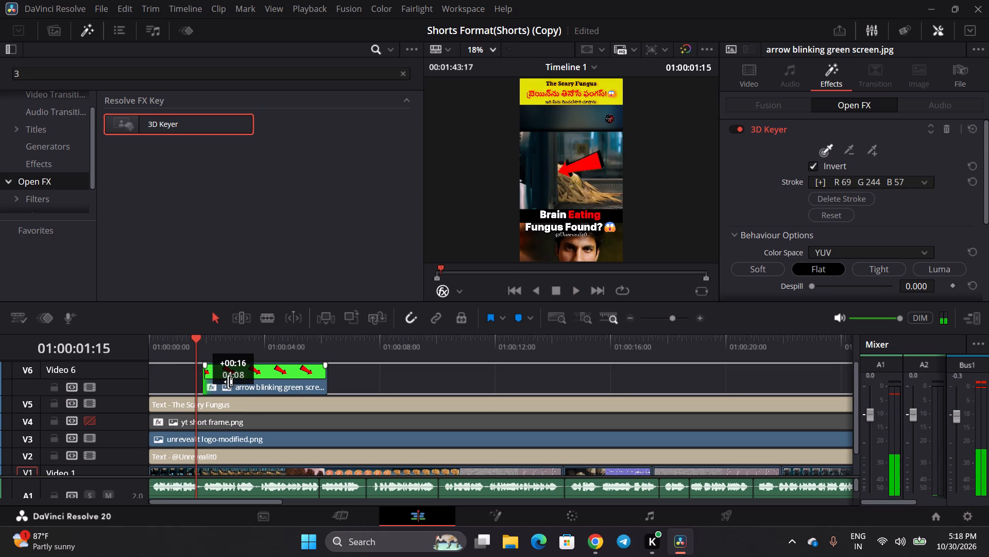
left_click_drag(207, 378, 200, 378)
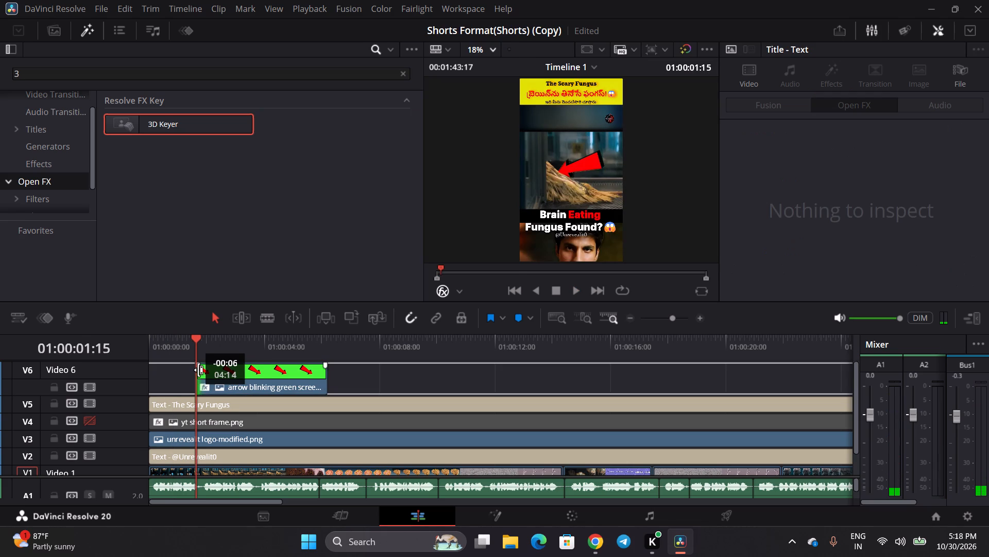
left_click(197, 365)
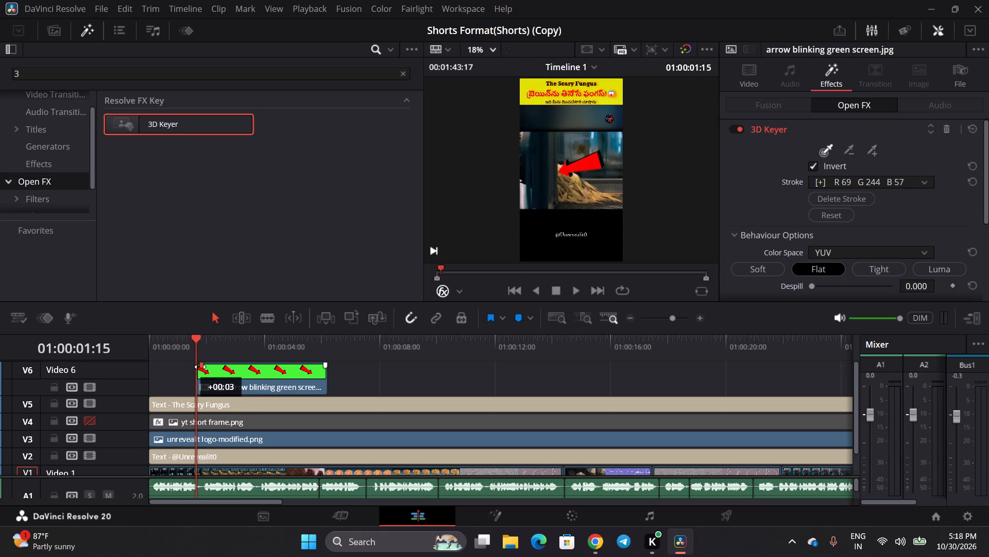
key("space")
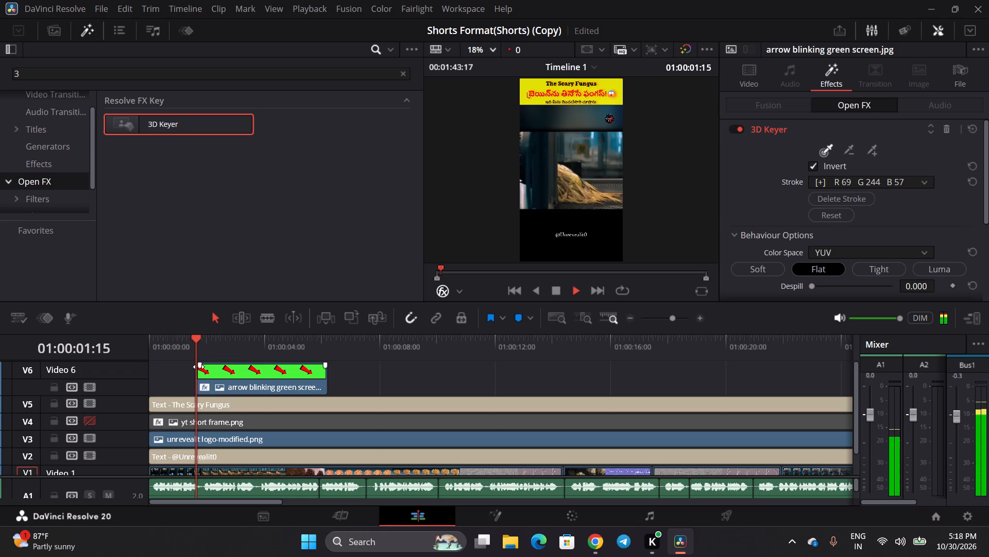
key("space")
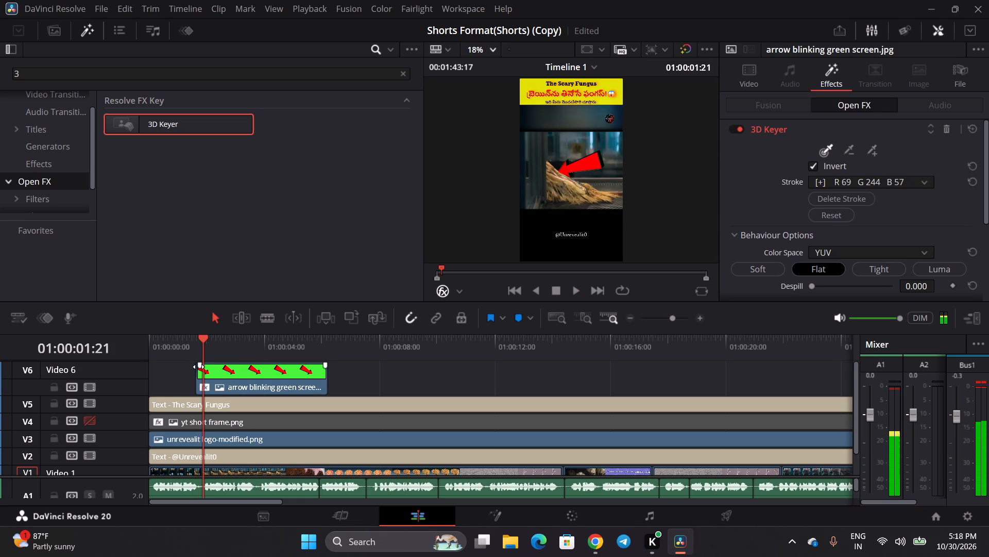
Scale the arrow clip to a linked Zoom of 0.130 and set its Rotation Angle to about 250.080.
left_click(228, 378)
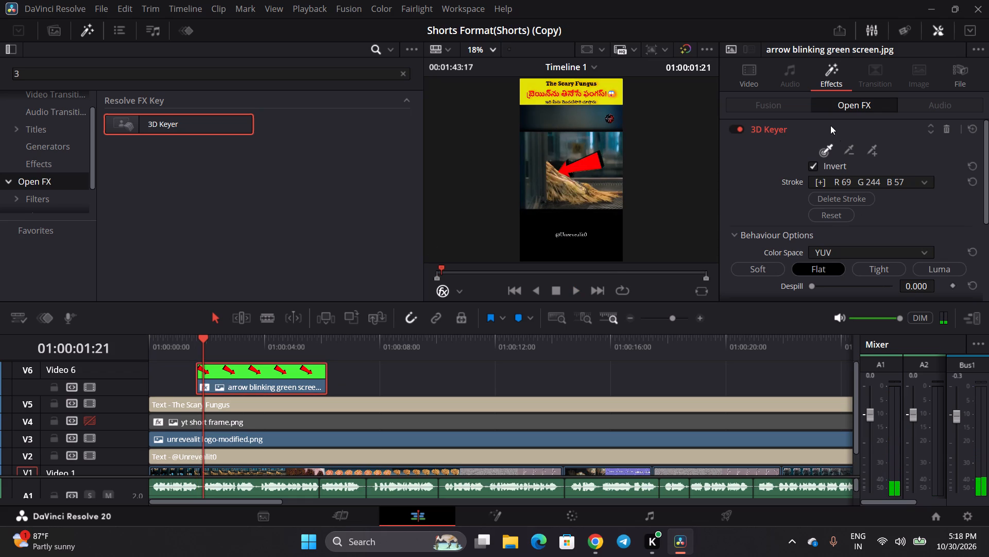
left_click(756, 76)
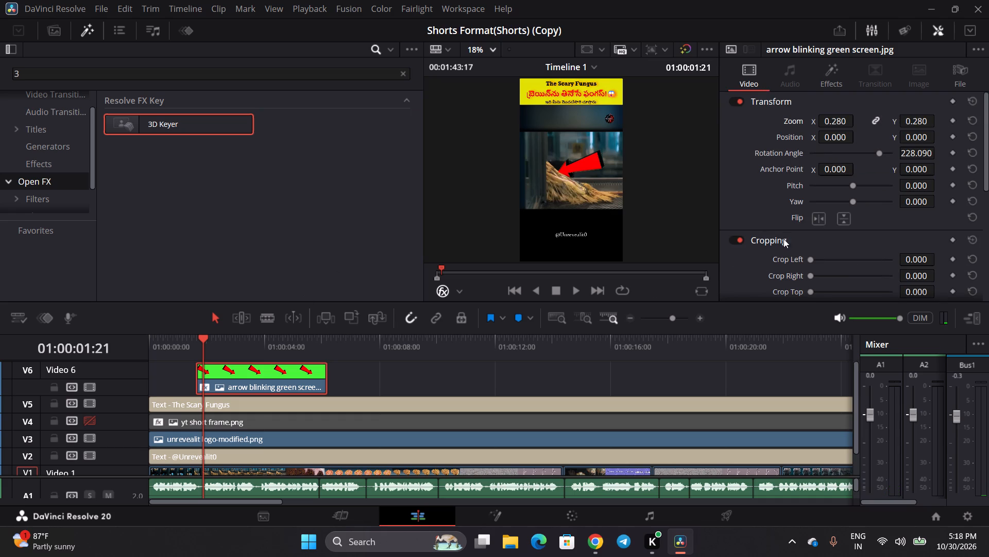
left_click_drag(838, 126, 828, 125)
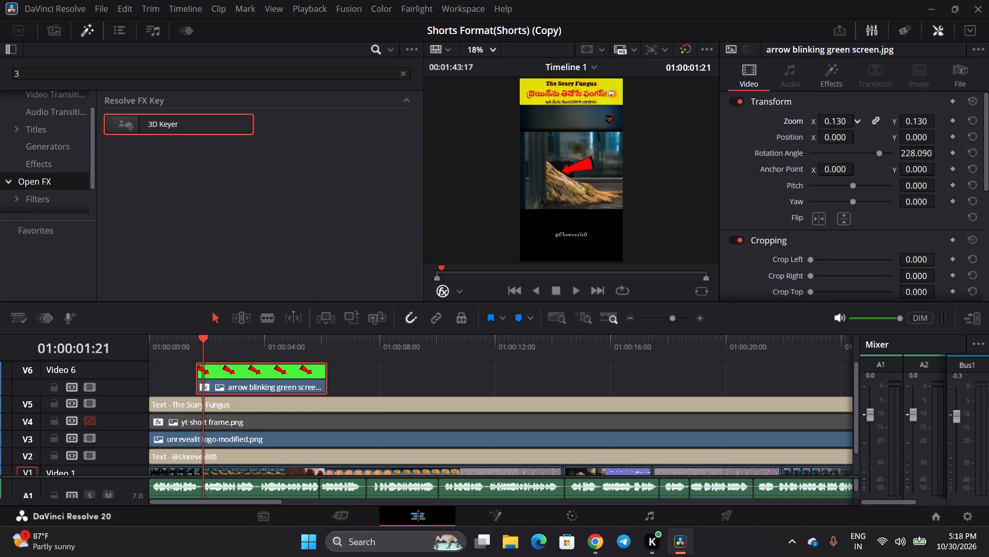
left_click_drag(828, 125, 828, 127)
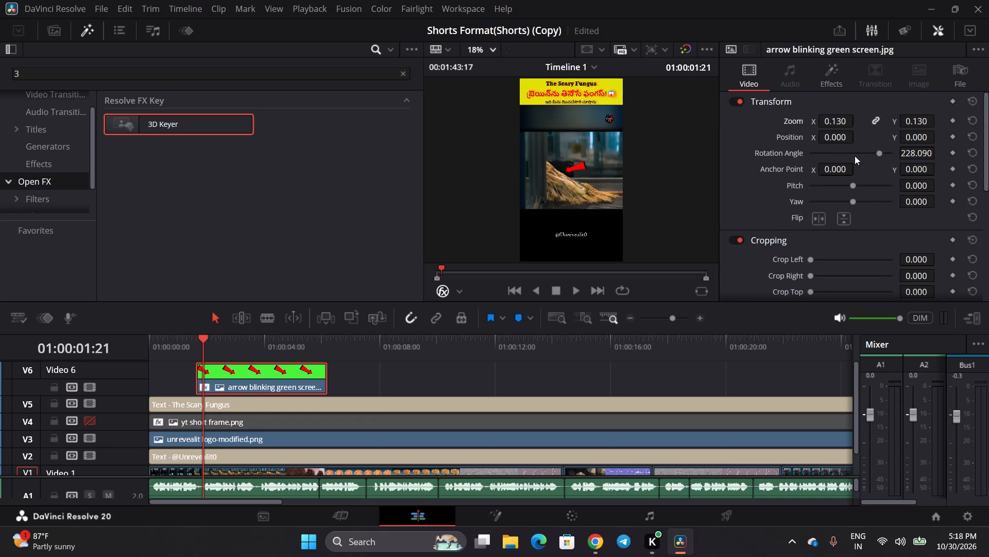
left_click(878, 154)
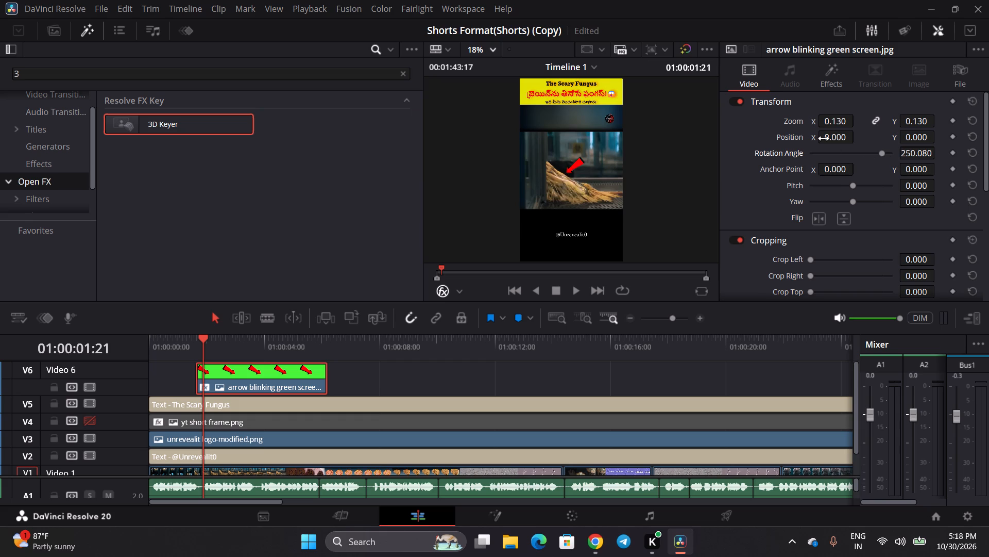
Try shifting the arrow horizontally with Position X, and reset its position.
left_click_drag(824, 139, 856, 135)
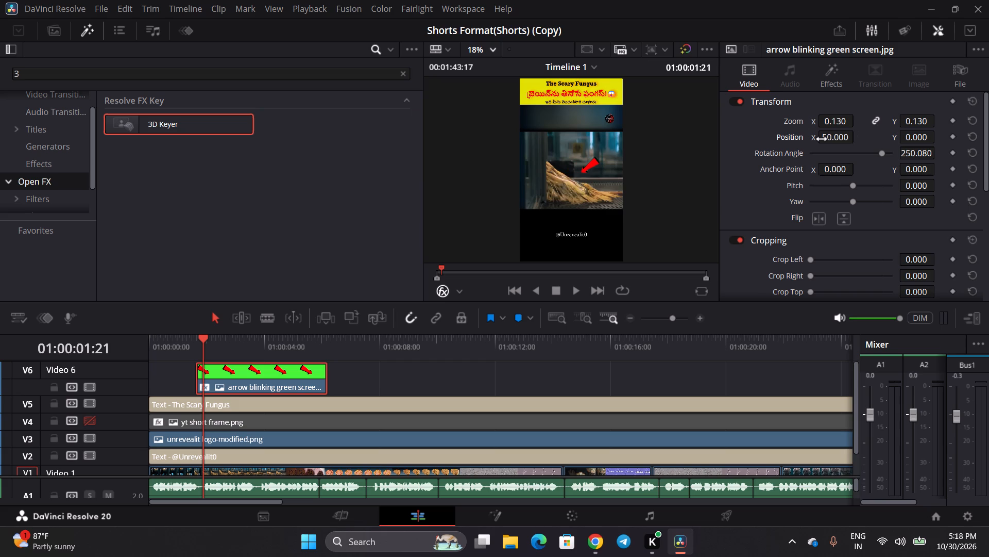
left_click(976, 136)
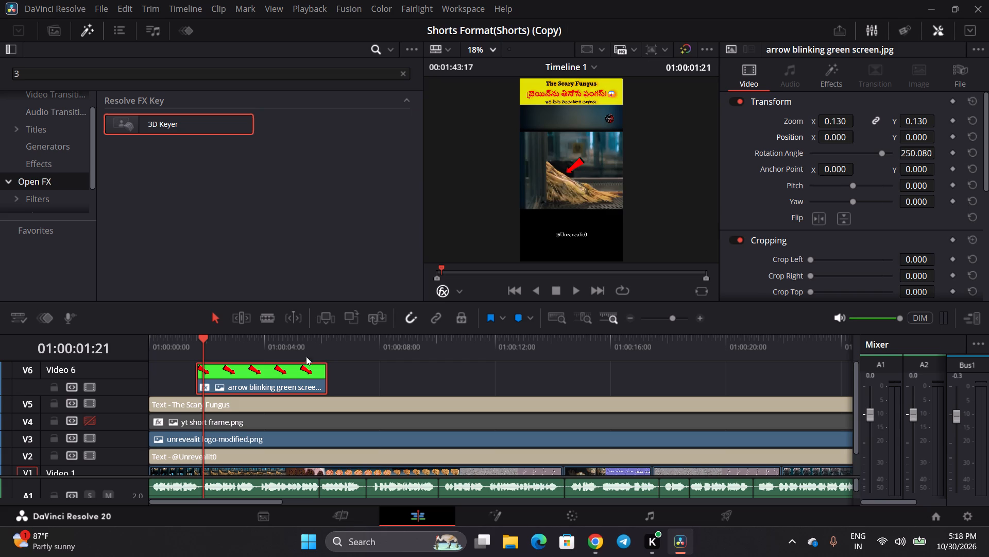
Play back the start of the arrow clip to check the arrow's size and angle over the footage.
left_click(227, 352)
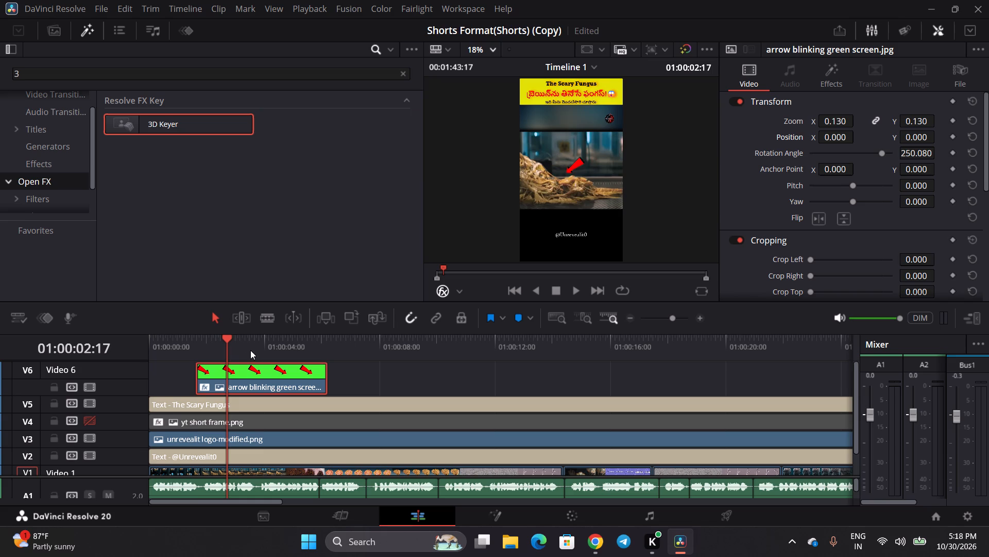
left_click(199, 347)
key("space")
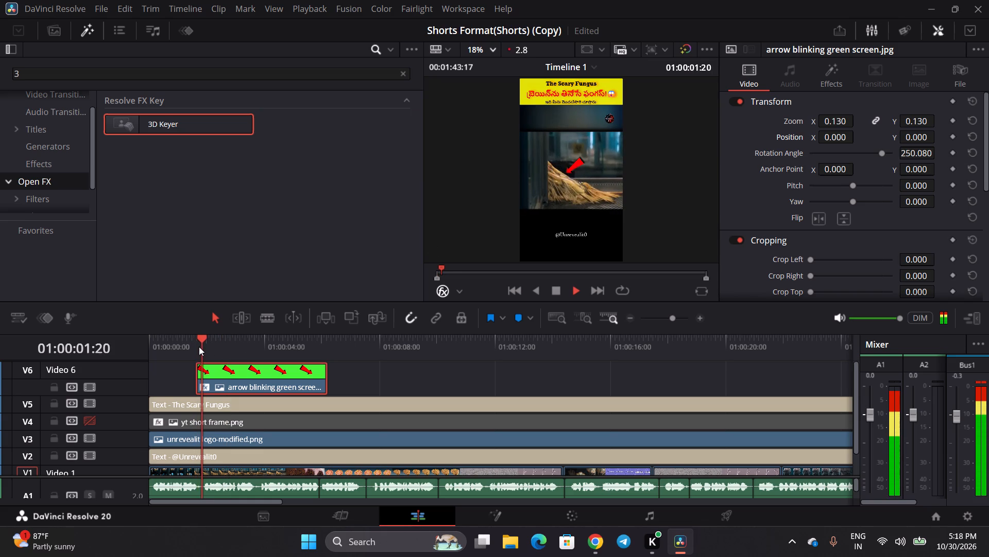
key("space")
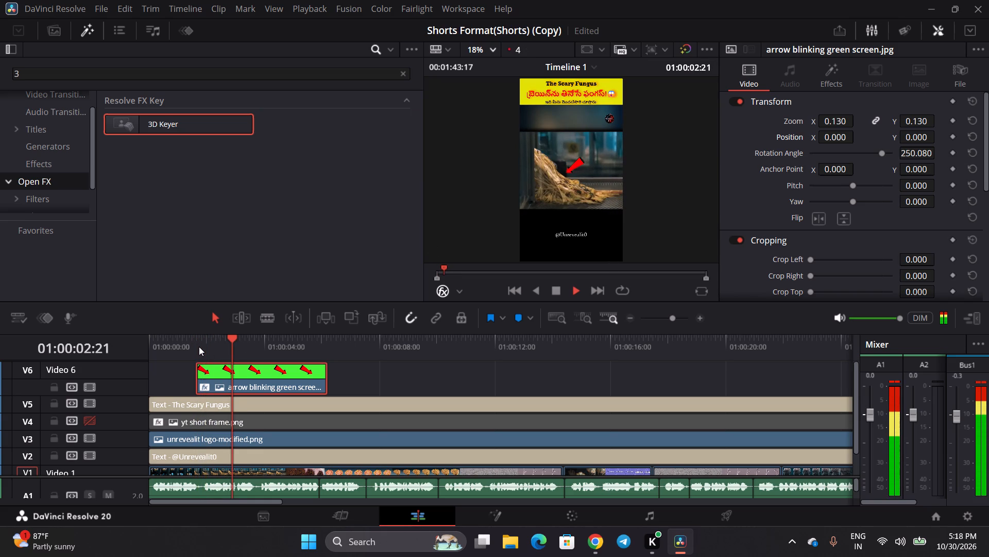
key("space")
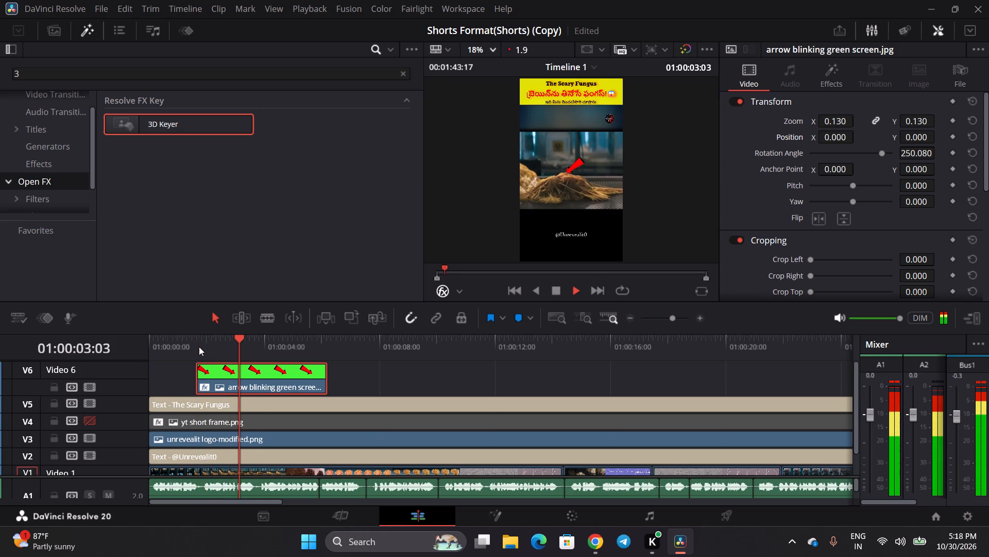
key("space")
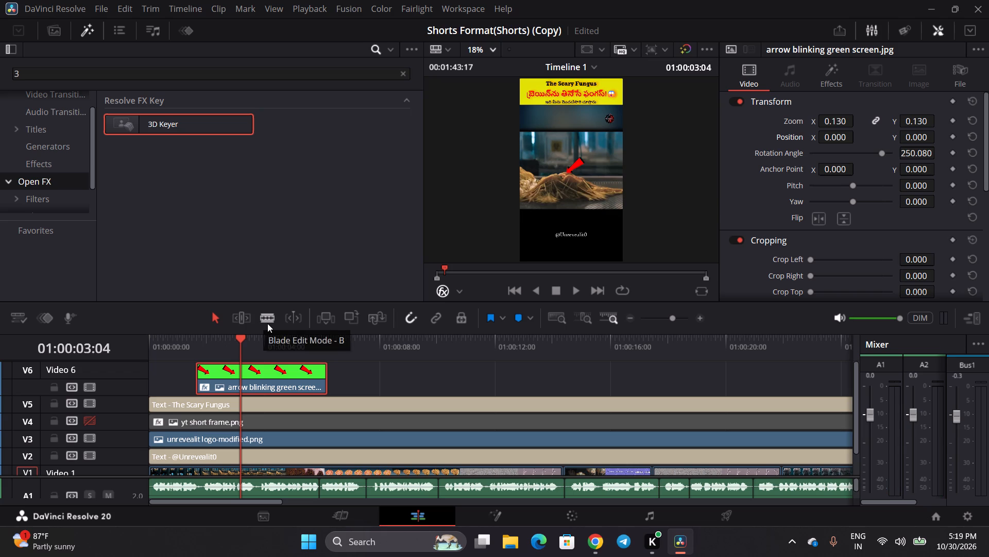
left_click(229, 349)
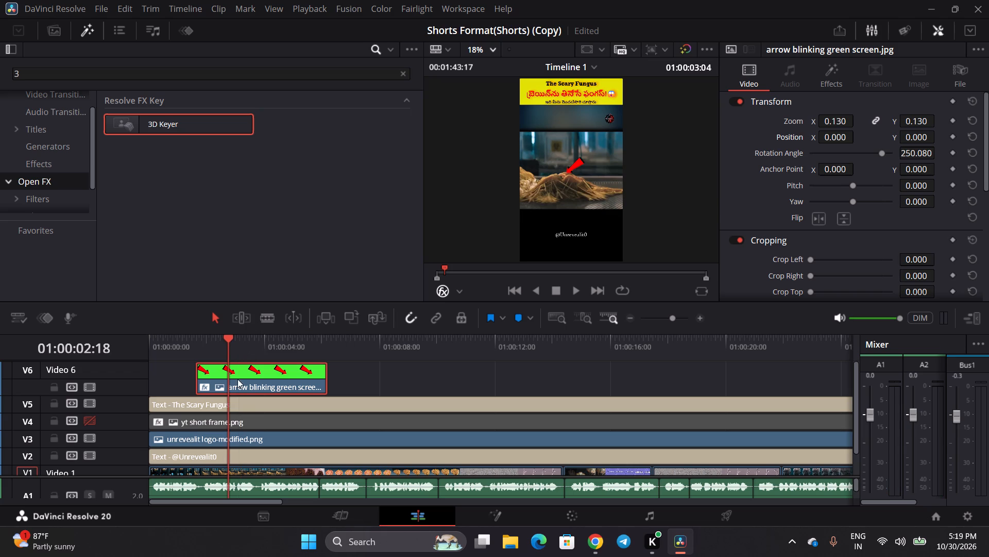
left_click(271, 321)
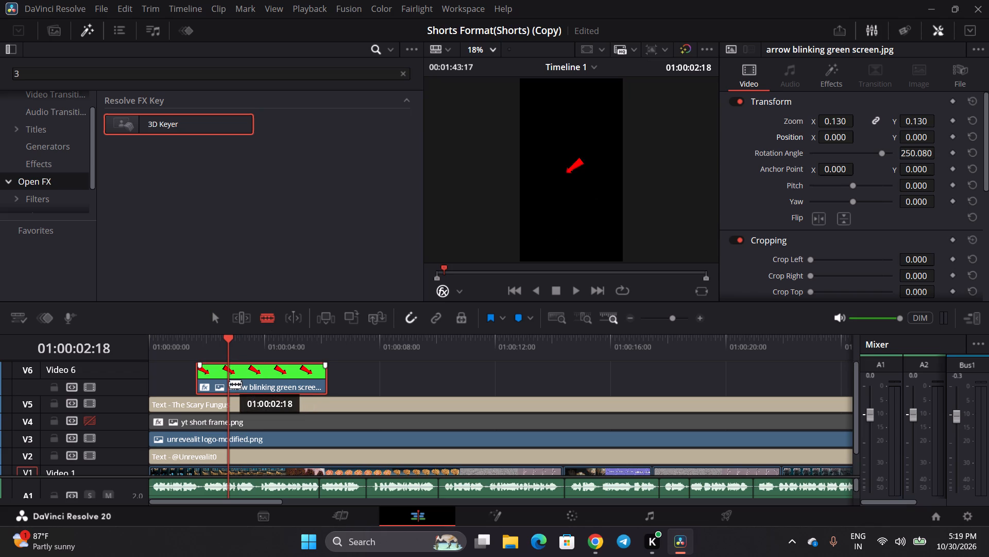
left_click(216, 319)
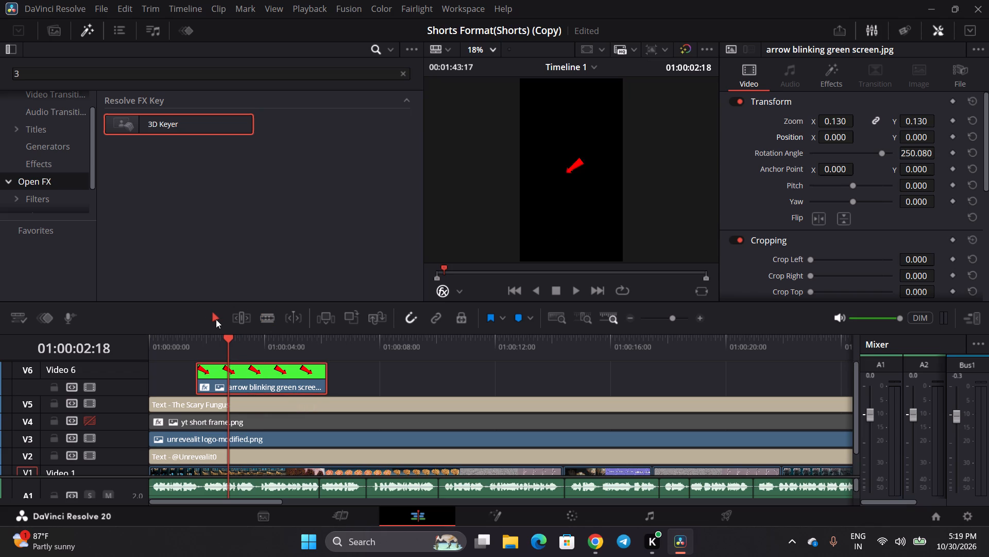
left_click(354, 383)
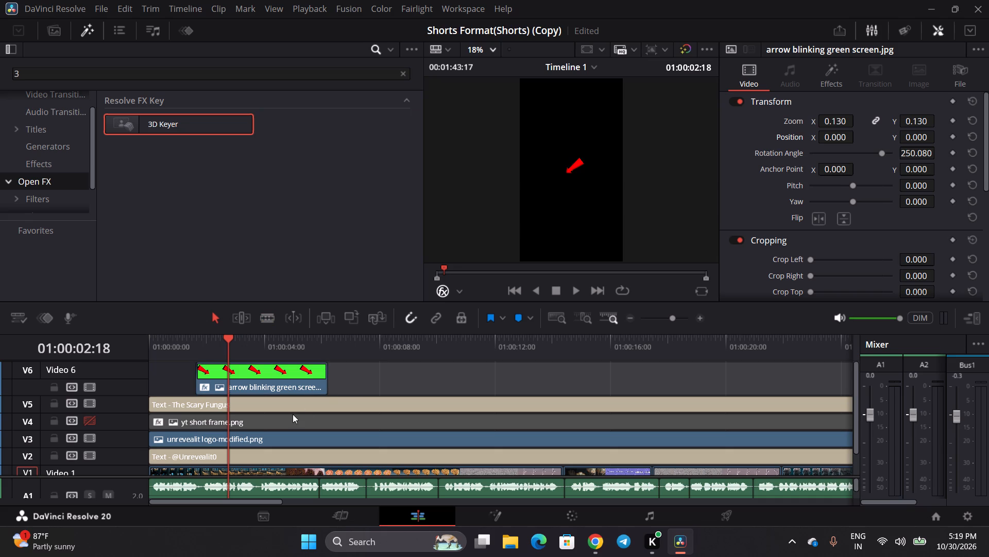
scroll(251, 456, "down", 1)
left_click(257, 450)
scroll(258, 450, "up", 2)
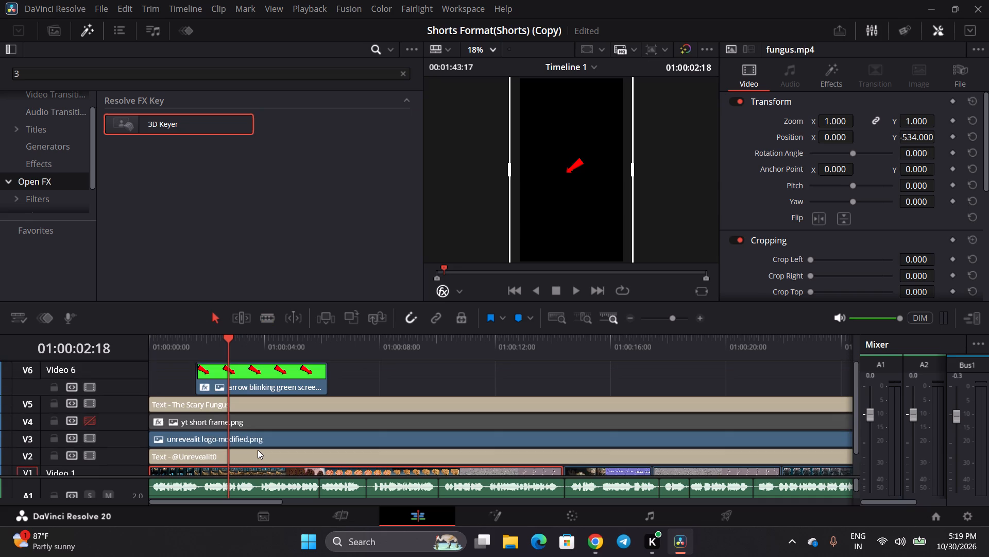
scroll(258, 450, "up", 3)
Play back the arrow section and trim the end of the arrow clip on Video 6 so it lasts about 2 seconds.
left_click(209, 348)
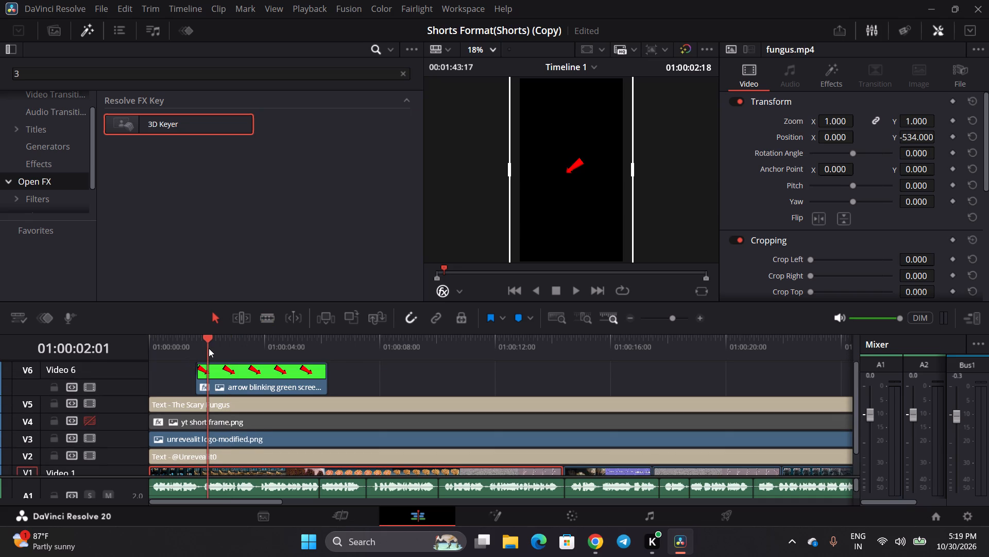
key("space")
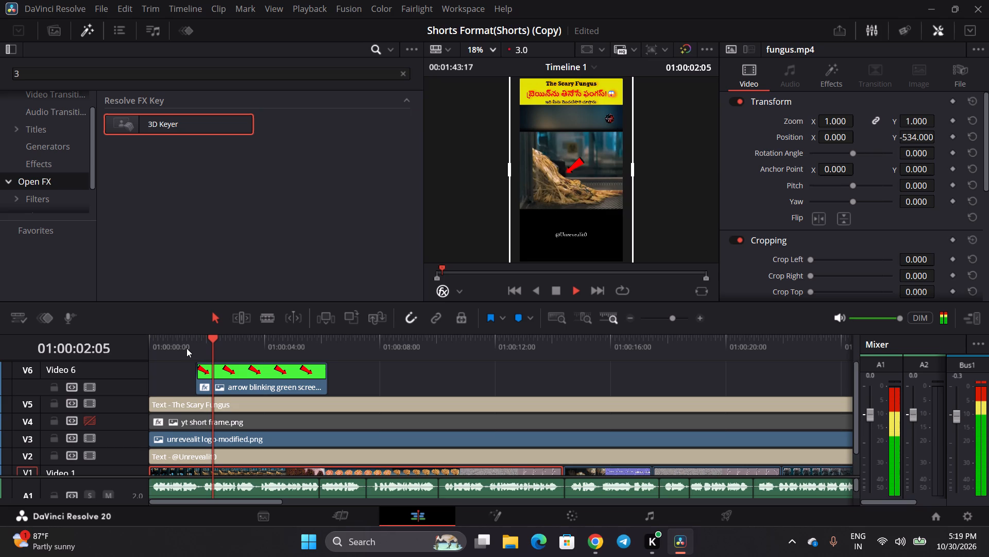
key("space")
key("space")
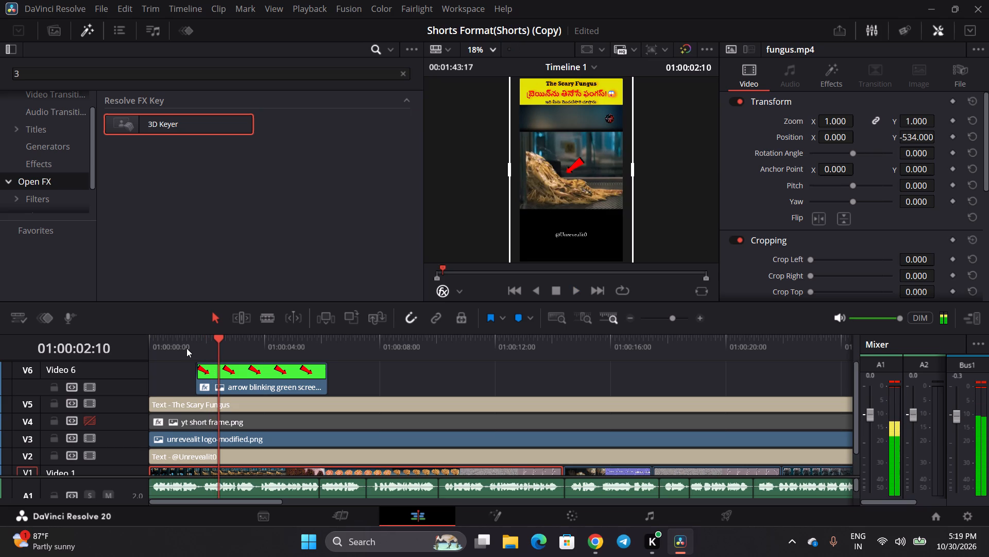
key("space")
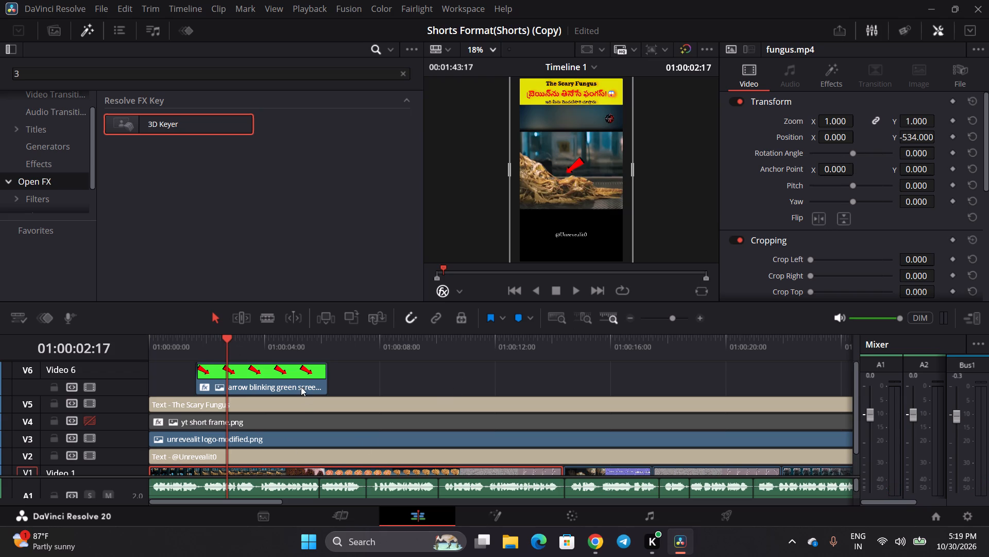
left_click_drag(323, 380, 305, 381)
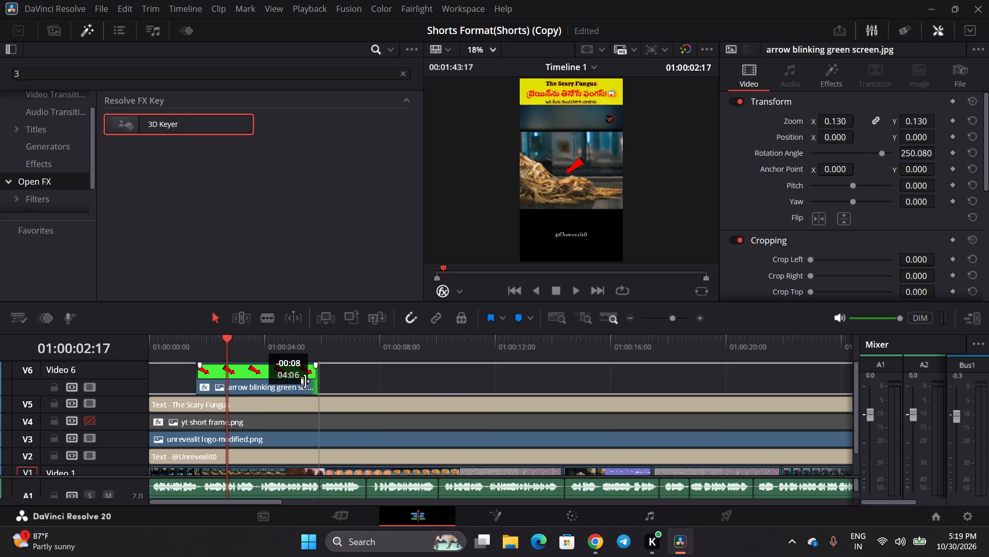
left_click_drag(305, 381, 288, 384)
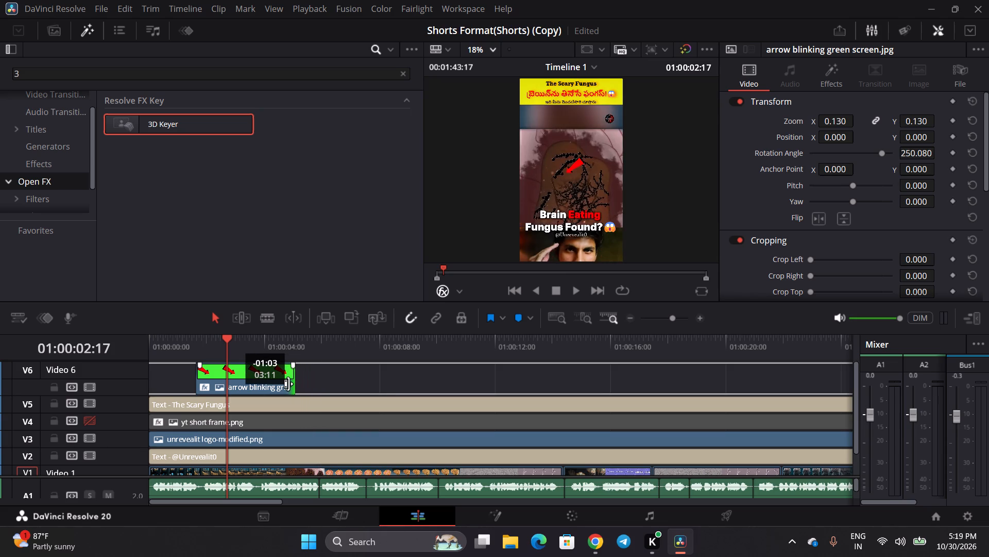
left_click_drag(288, 384, 282, 385)
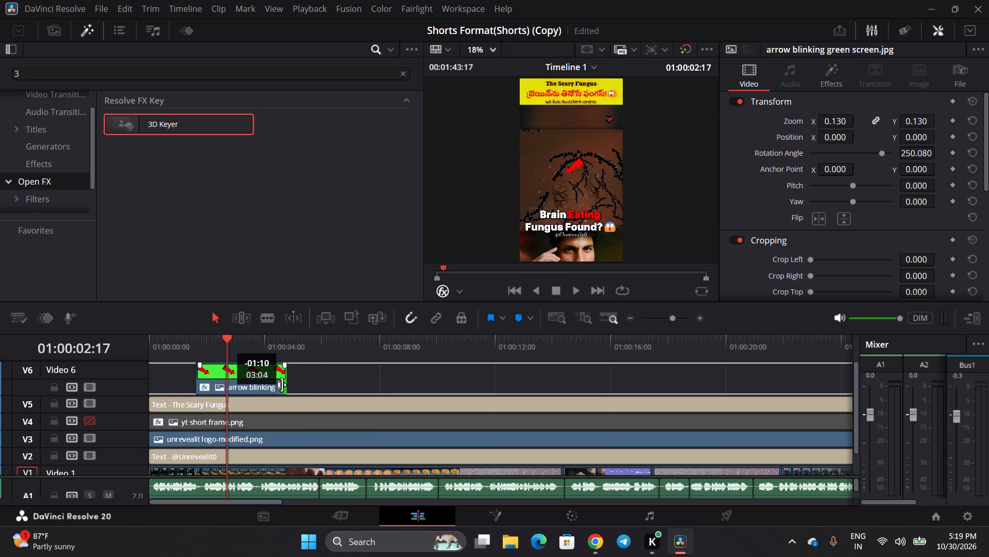
left_click_drag(282, 385, 269, 388)
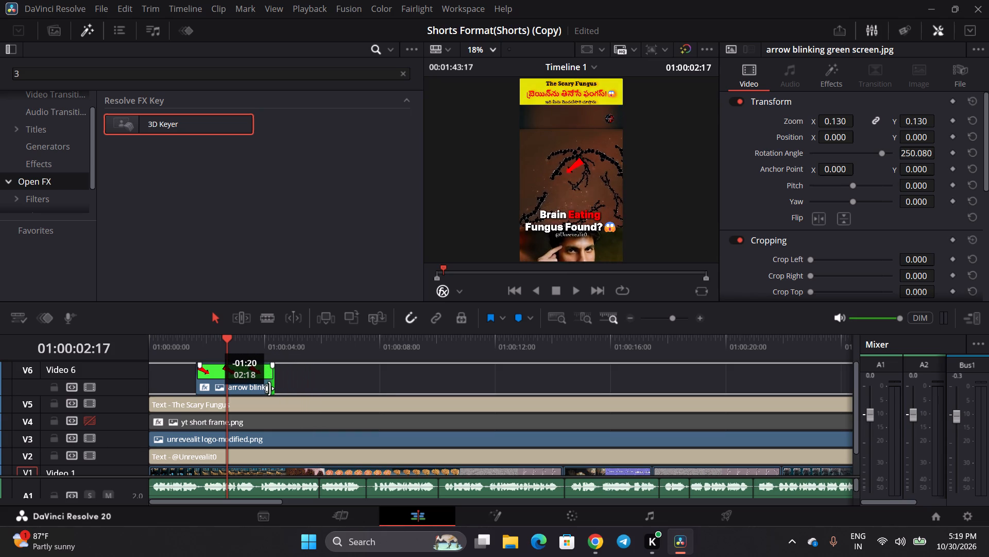
left_click_drag(269, 388, 264, 389)
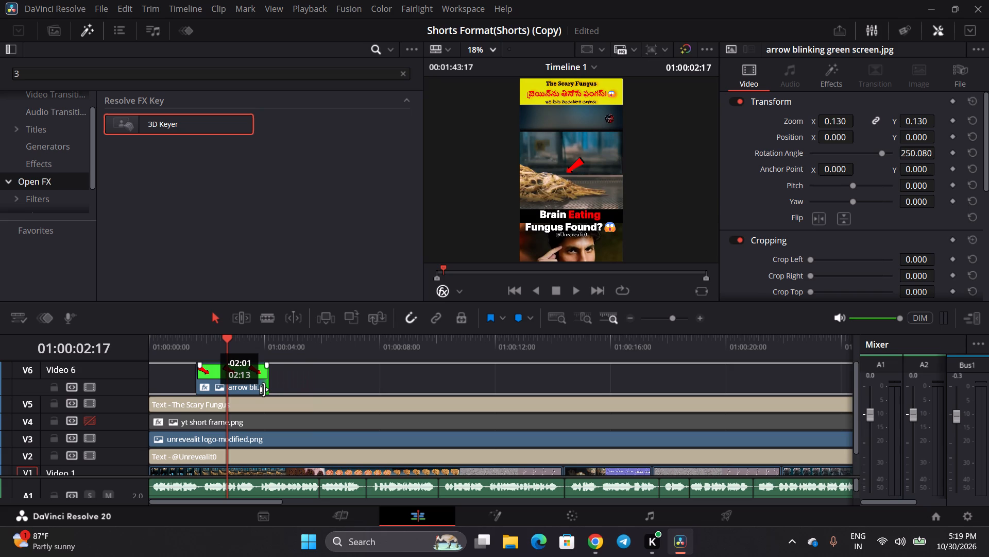
left_click_drag(264, 389, 261, 389)
left_click_drag(261, 389, 255, 390)
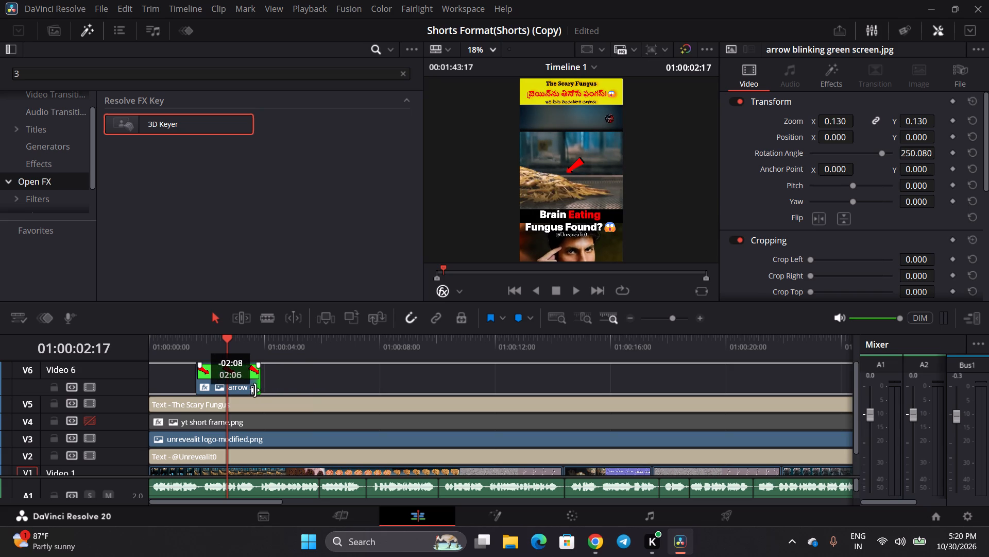
left_click_drag(255, 390, 249, 391)
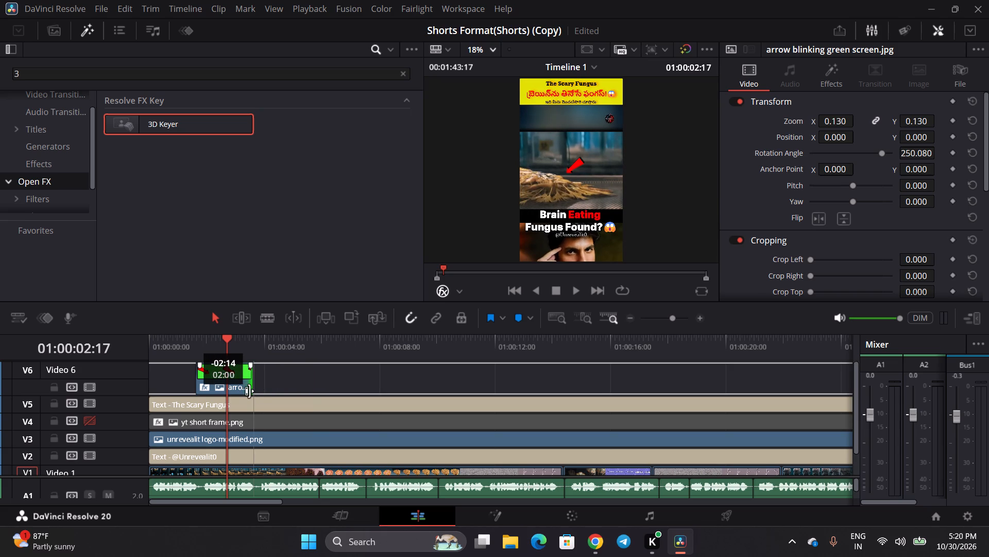
left_click_drag(249, 391, 234, 393)
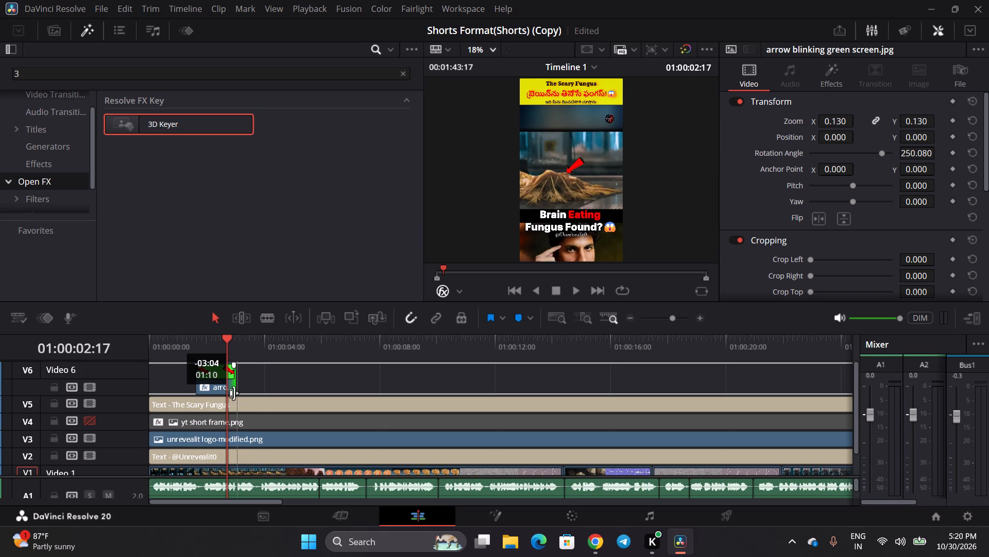
left_click_drag(234, 393, 233, 394)
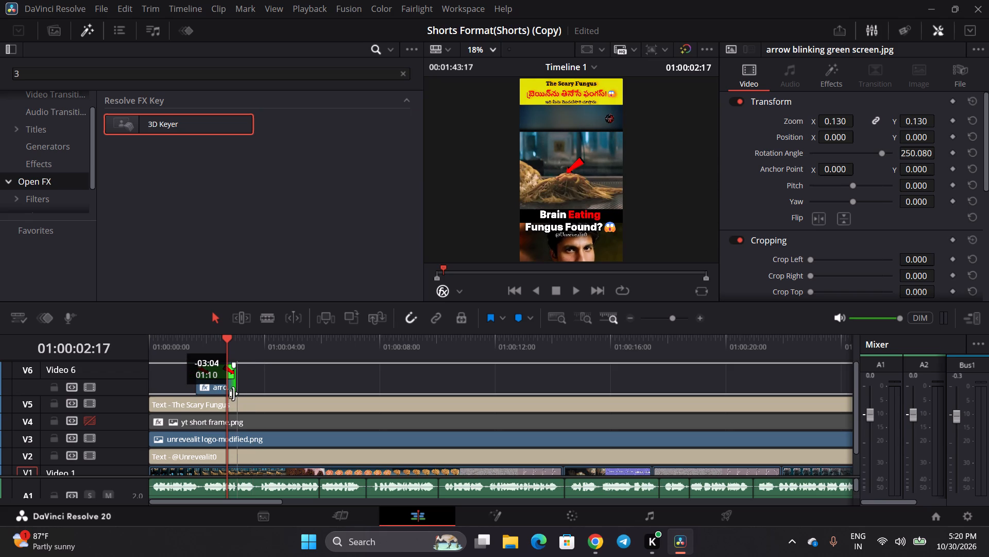
left_click_drag(233, 394, 240, 394)
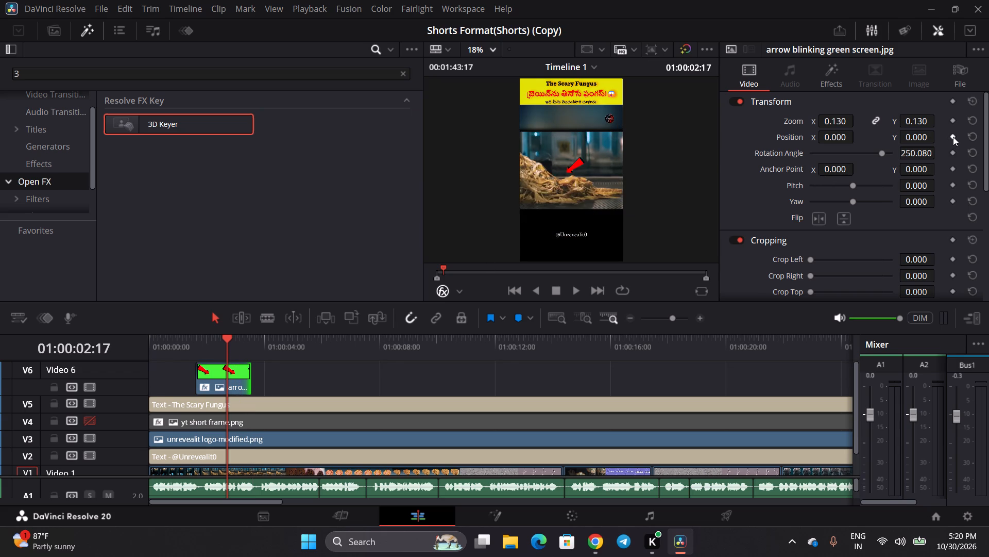
Add a Position keyframe to the arrow clip at 01:00:02:17.
scroll(760, 206, "down", 1)
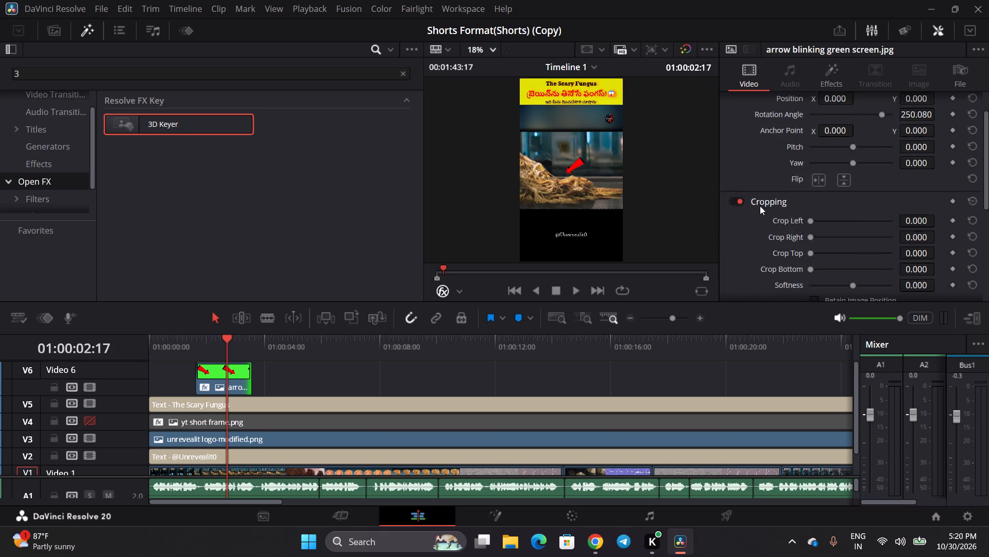
scroll(760, 206, "down", 2)
scroll(760, 205, "up", 6)
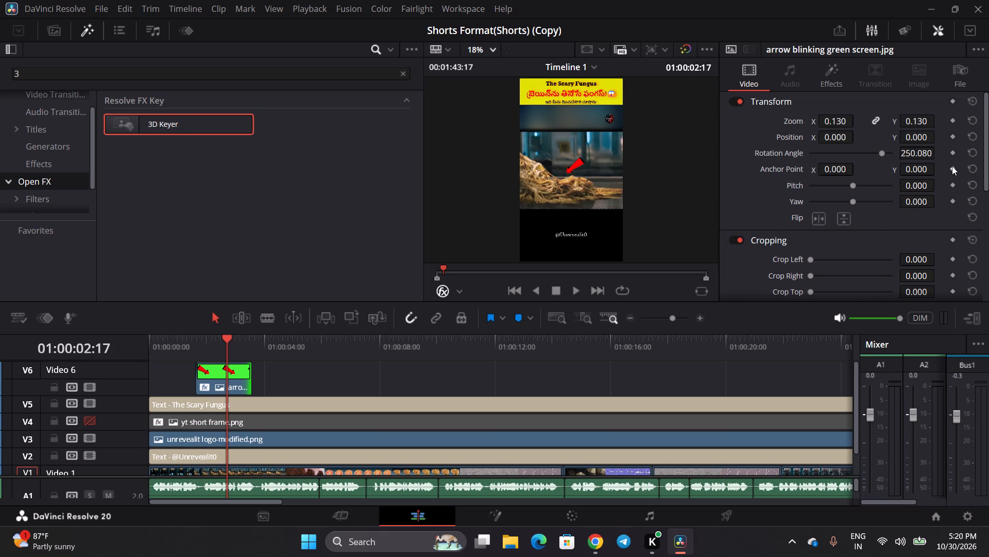
left_click(950, 134)
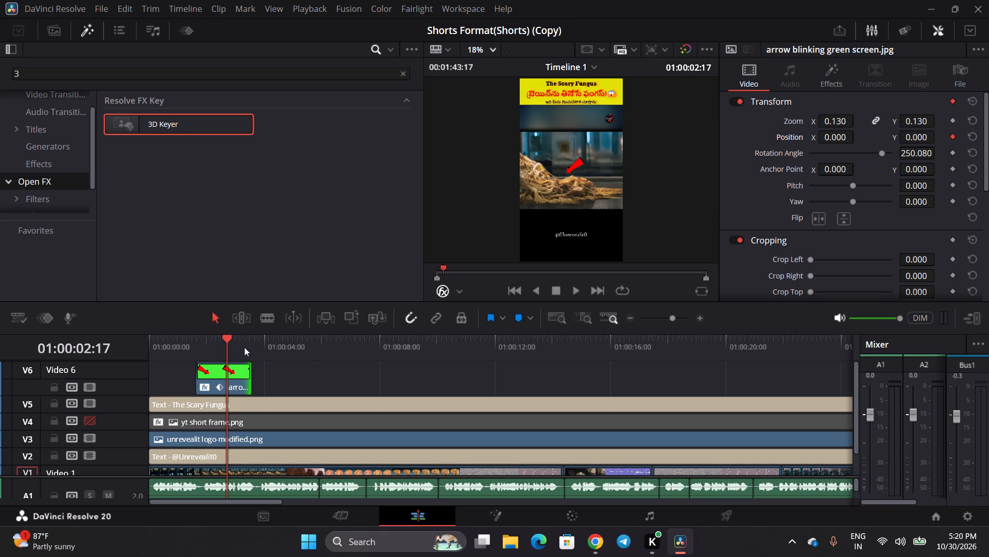
At 01:00:03:01, keyframe the arrow clip's Position at X 68 and Y 23.
left_click(237, 347)
left_click(243, 349)
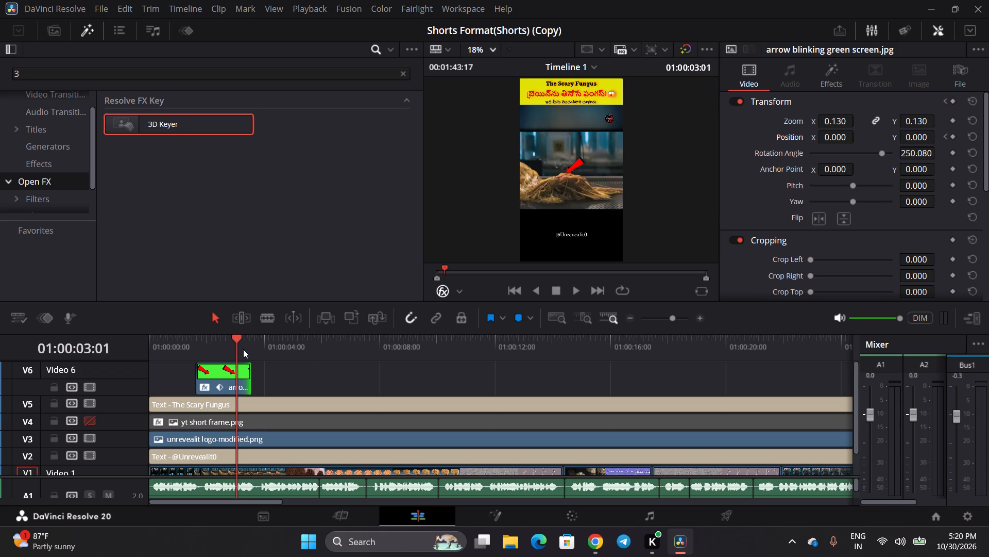
left_click(243, 349)
left_click(243, 350)
left_click_drag(235, 338, 242, 339)
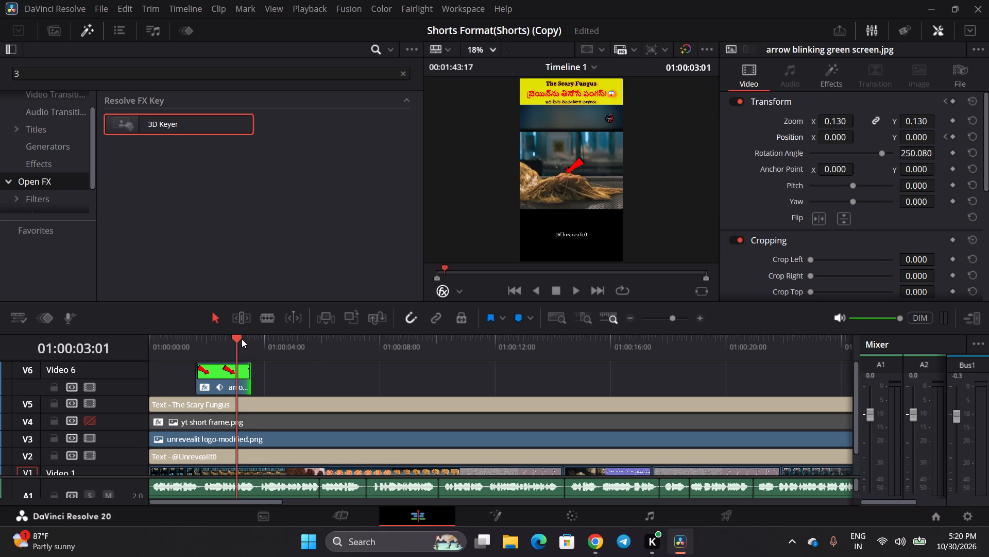
left_click_drag(242, 339, 242, 339)
left_click(243, 344)
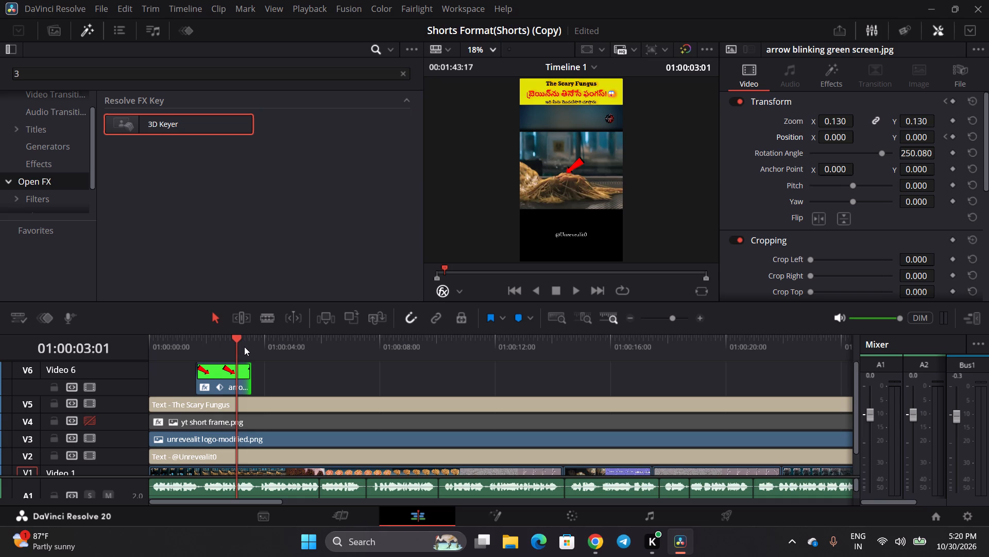
left_click(244, 347)
left_click(237, 347)
left_click_drag(906, 139, 920, 145)
left_click_drag(906, 139, 925, 138)
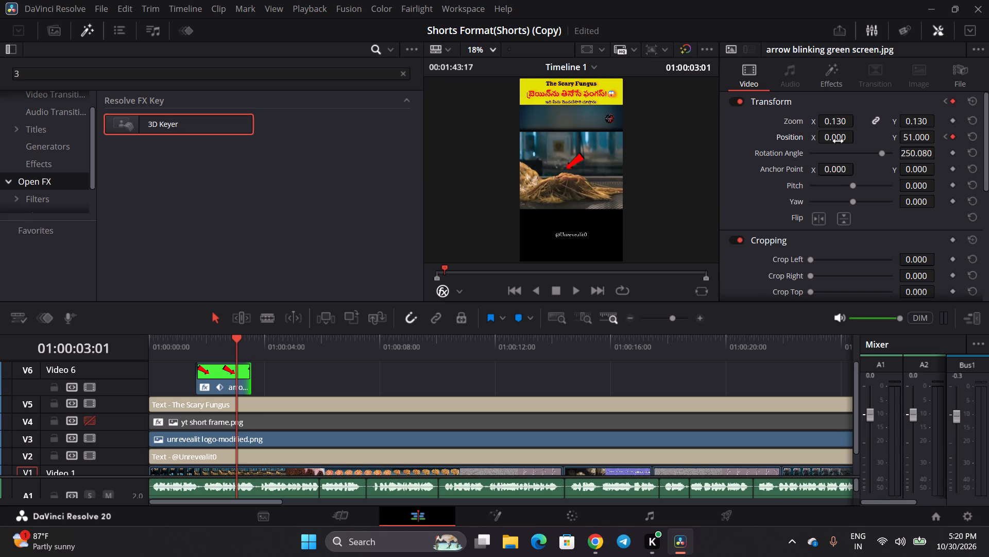
left_click_drag(833, 140, 872, 140)
left_click_drag(872, 140, 877, 141)
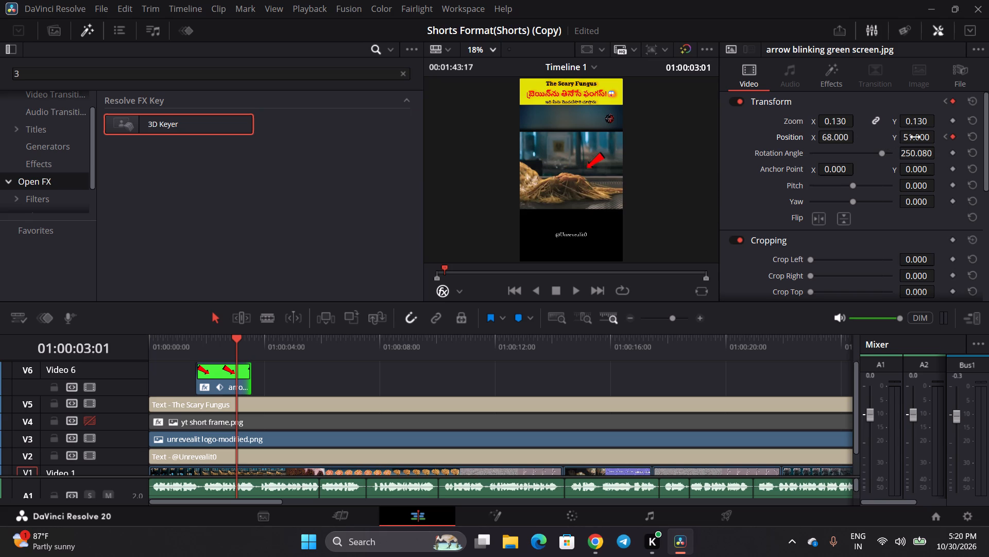
left_click_drag(915, 137, 909, 141)
left_click_drag(916, 137, 904, 140)
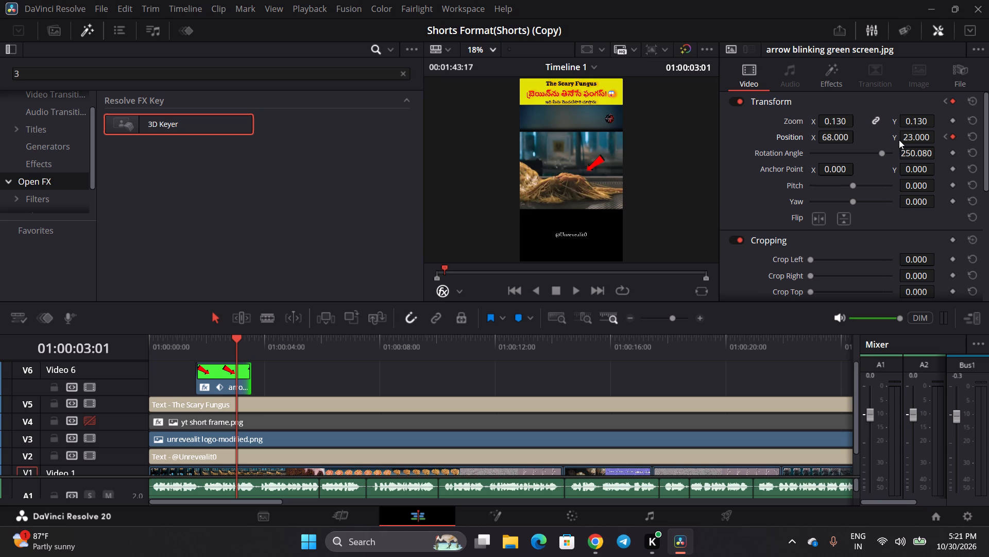
Add a Rotation Angle keyframe at 01:00:03:01 and lower the arrow to Position Y -15.
left_click(950, 154)
left_click_drag(918, 136, 916, 138)
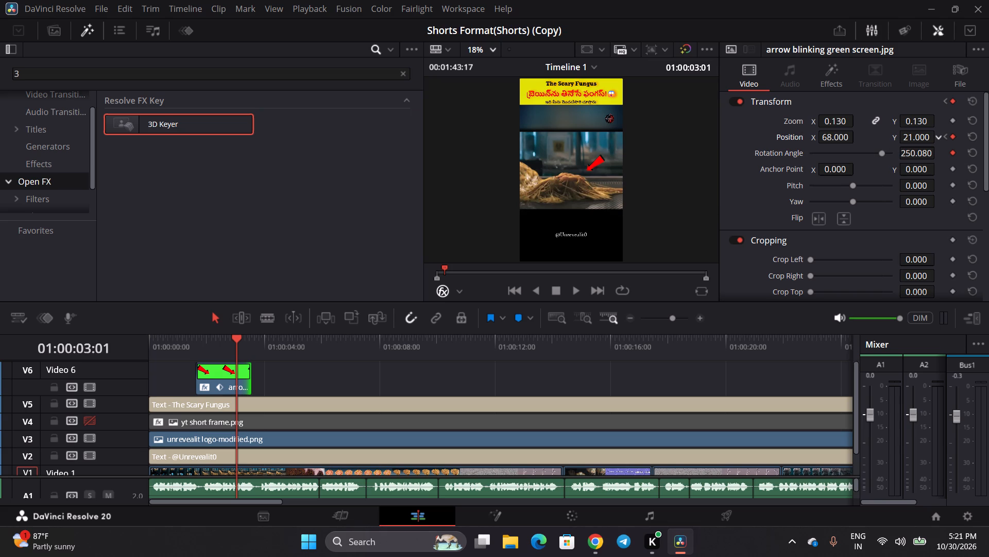
left_click_drag(916, 138, 894, 146)
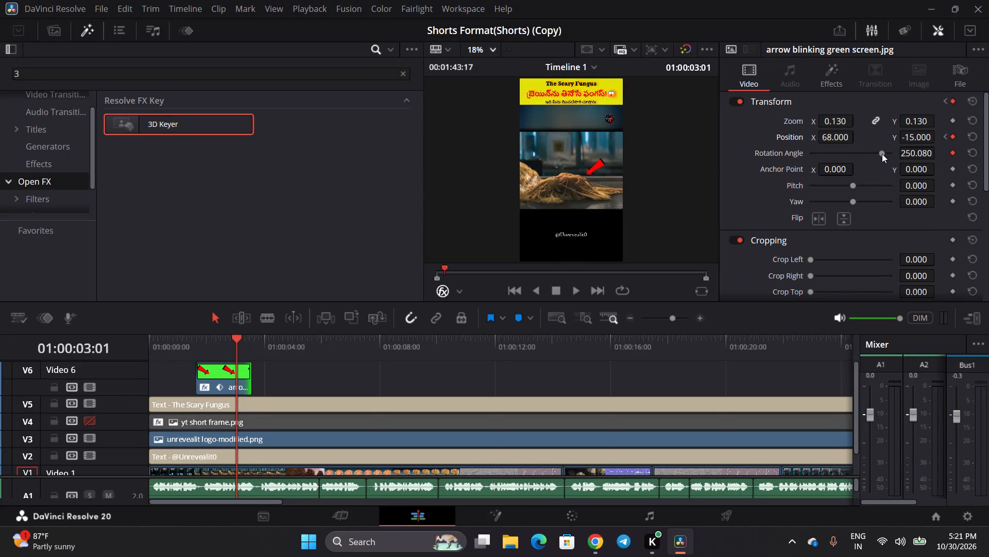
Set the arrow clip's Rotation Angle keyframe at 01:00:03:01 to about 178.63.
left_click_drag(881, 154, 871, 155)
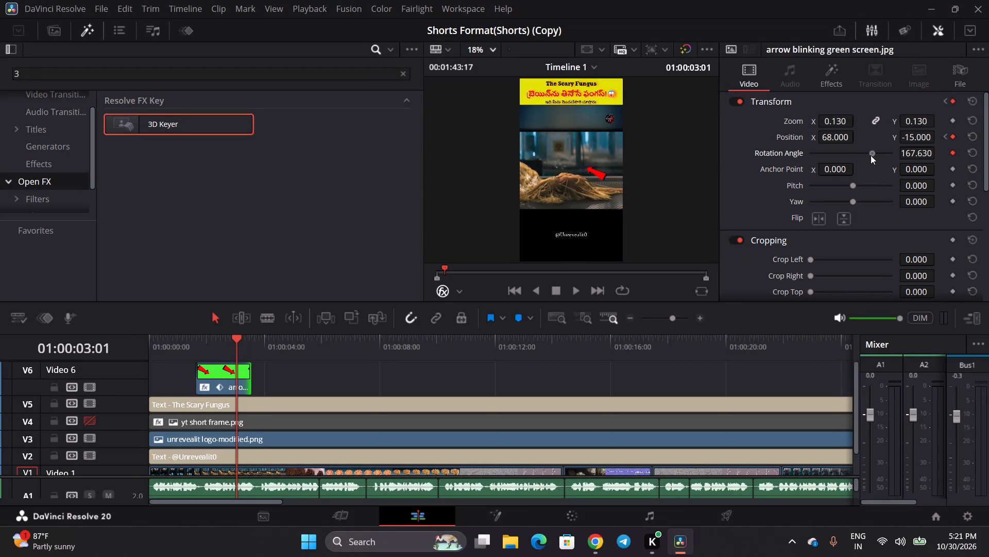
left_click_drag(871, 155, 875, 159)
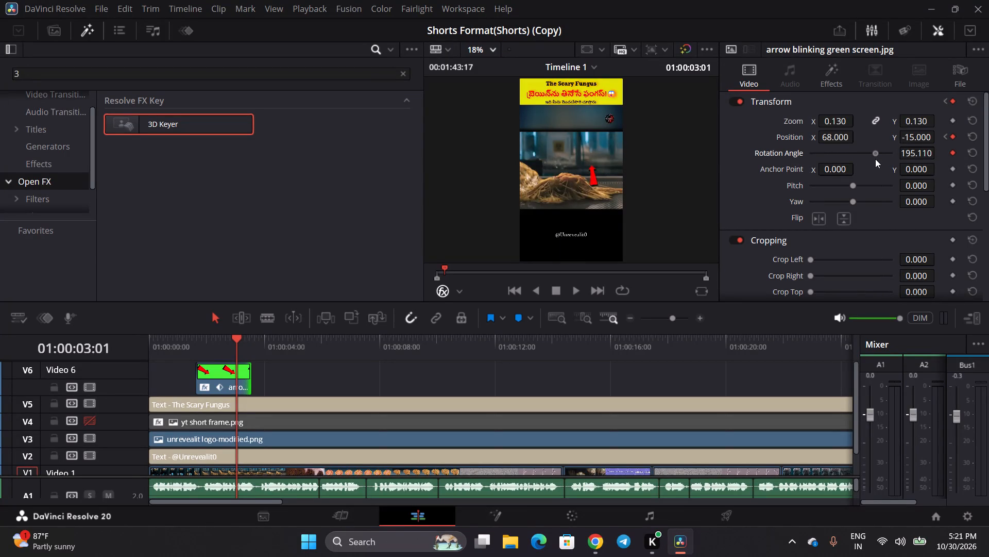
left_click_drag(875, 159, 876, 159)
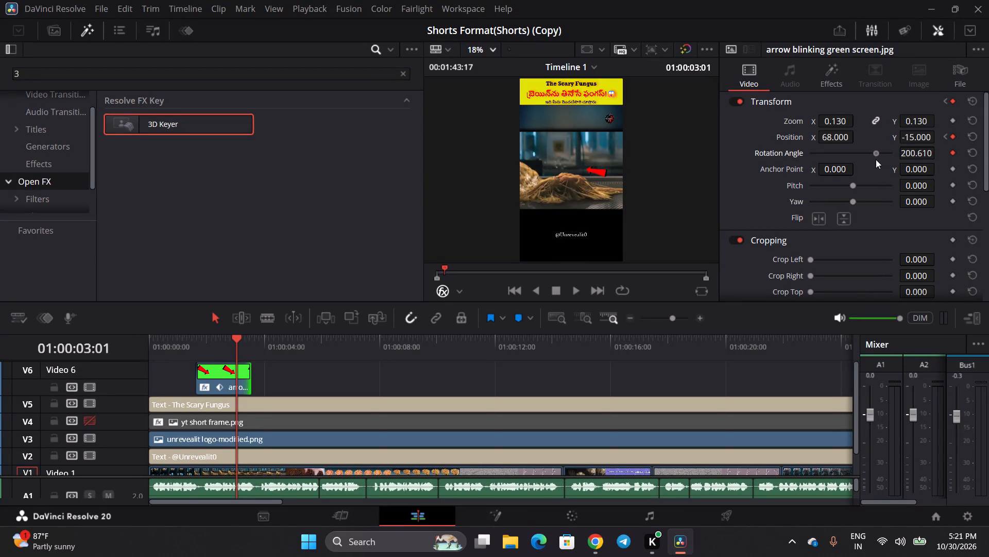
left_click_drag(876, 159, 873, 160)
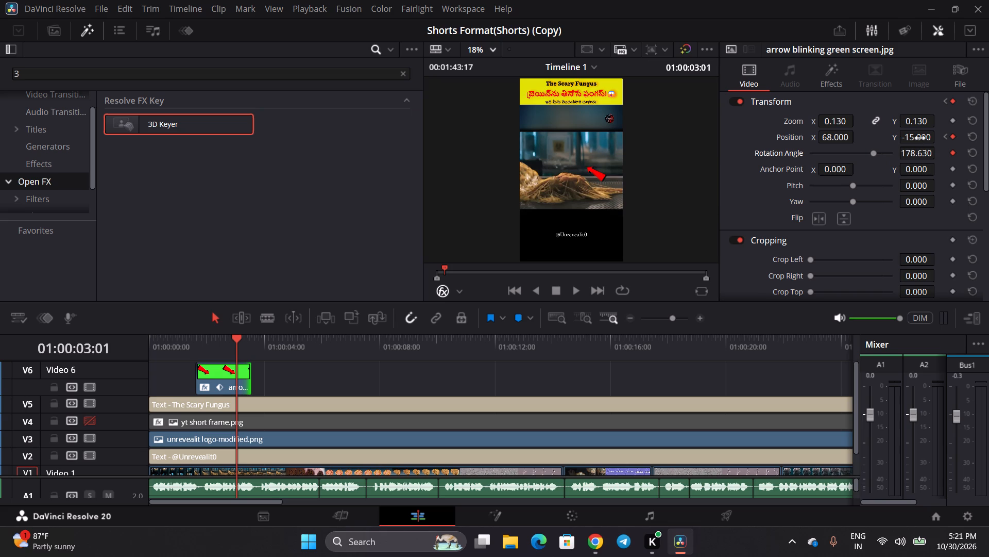
Change the arrow clip's Position keyframe at 01:00:03:01 to X 54 and Y -234.
left_click_drag(920, 138, 899, 146)
left_click_drag(899, 146, 817, 218)
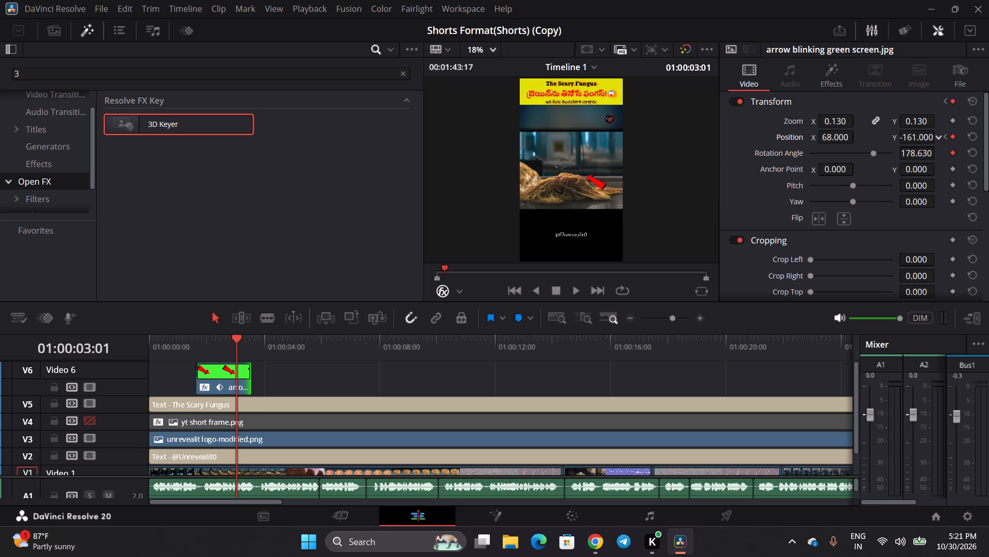
left_click_drag(817, 218, 796, 239)
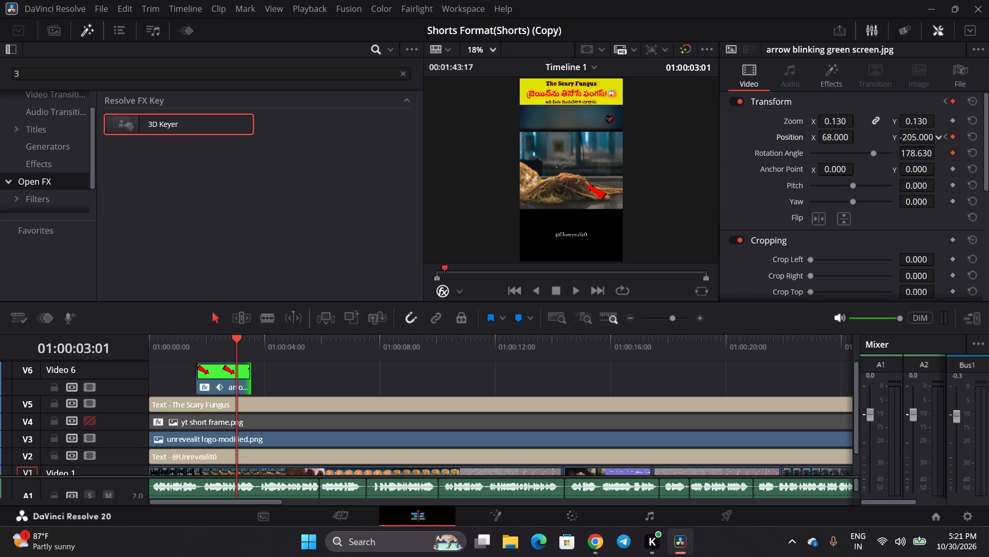
left_click_drag(796, 239, 791, 247)
left_click_drag(791, 247, 779, 250)
left_click_drag(836, 137, 828, 139)
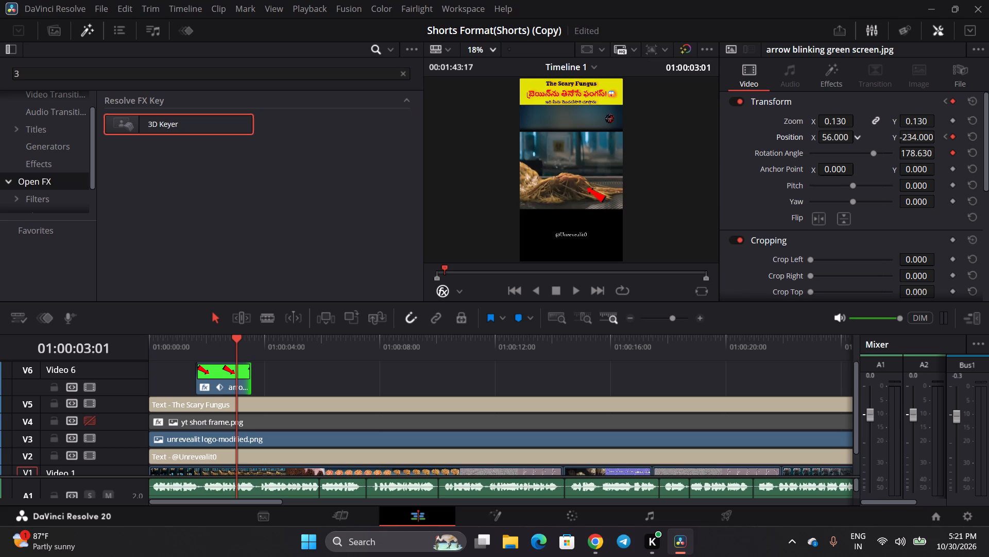
left_click_drag(828, 139, 827, 139)
left_click(756, 192)
Play back the section from just before the arrow clip to check the arrow's angle and movement over the footage.
left_click(271, 378)
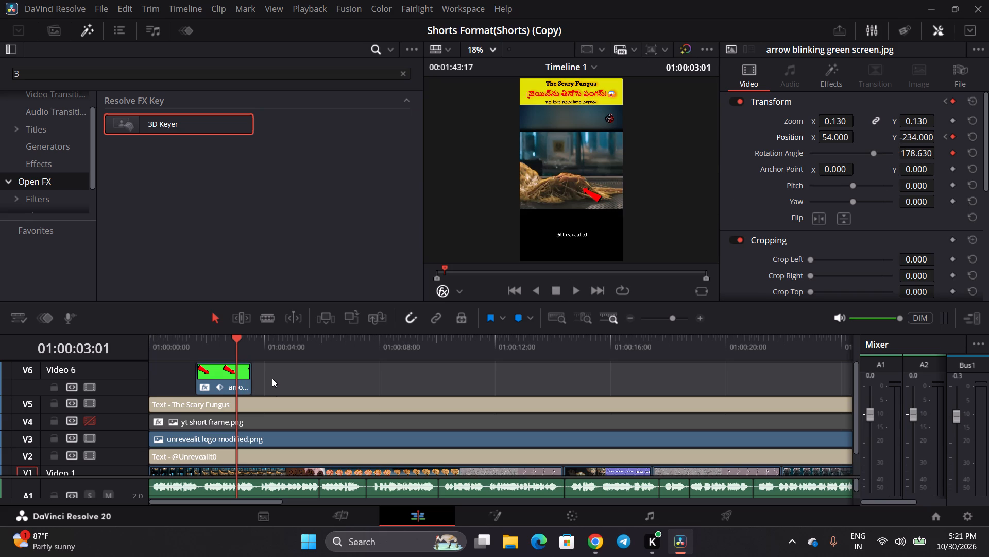
left_click(272, 378)
left_click(197, 349)
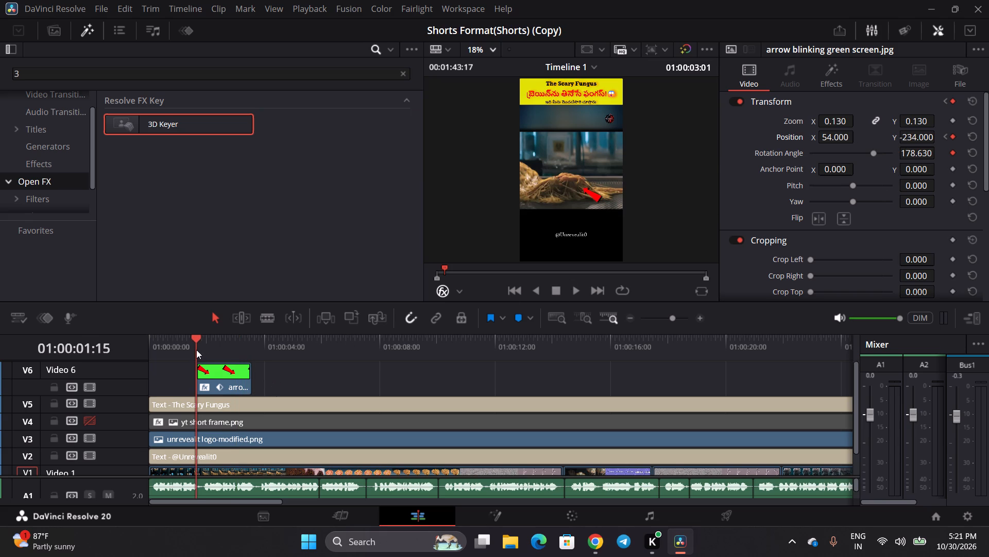
left_click(187, 350)
key("space")
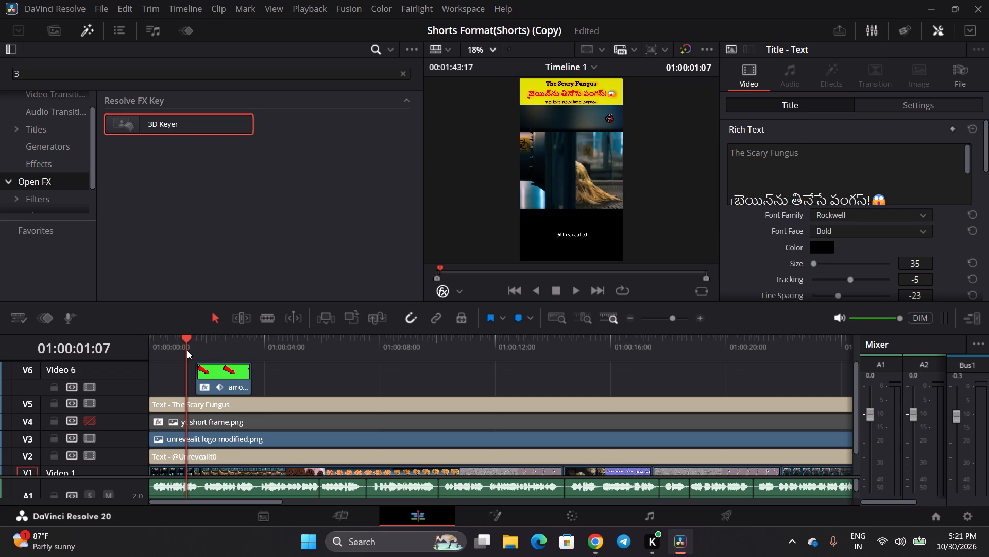
key("space")
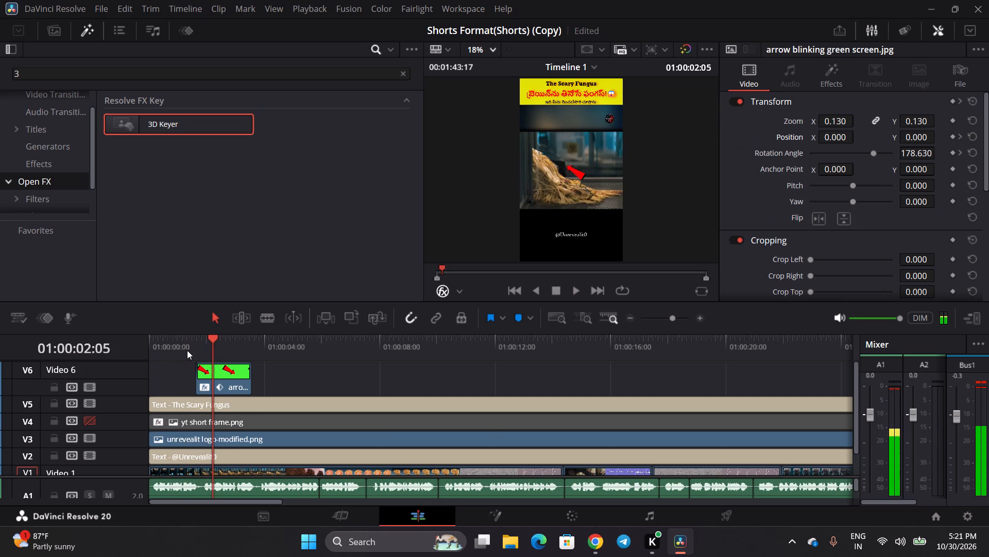
key("space")
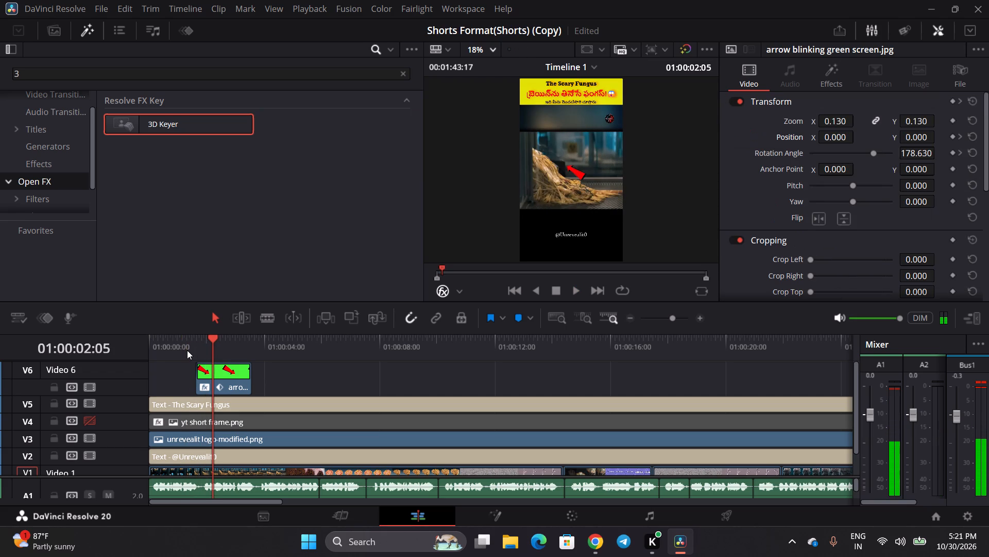
key("space")
key("space")
key("space")
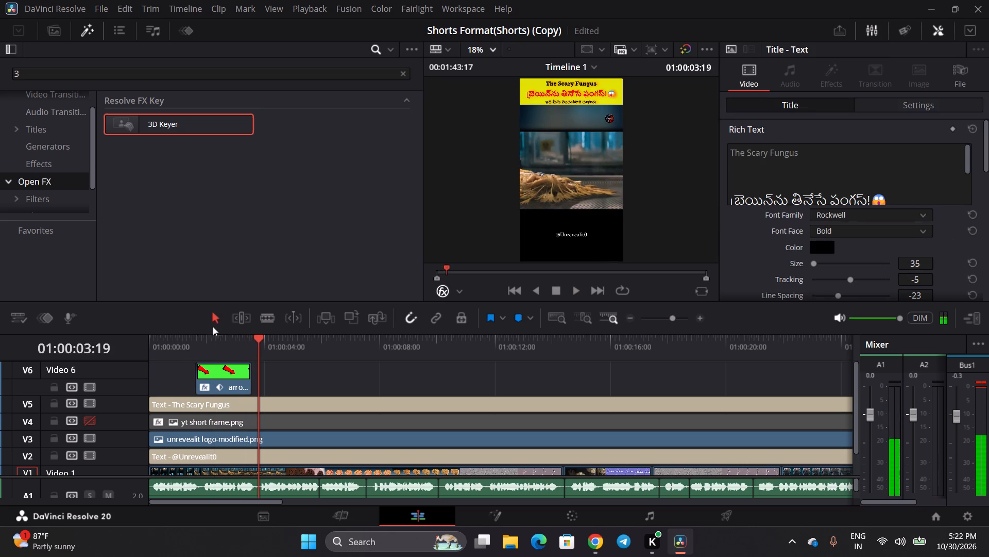
left_click(205, 349)
left_click(199, 349)
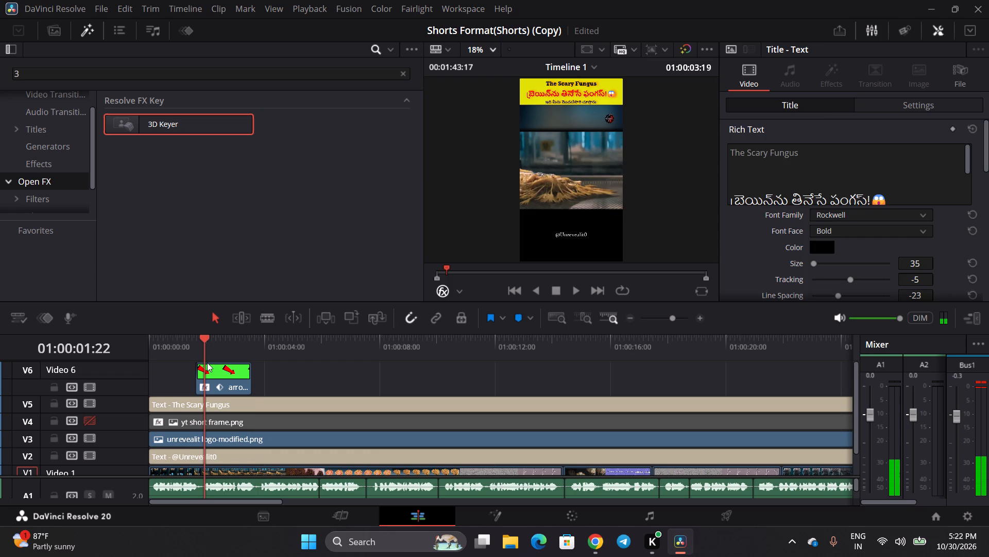
left_click(196, 348)
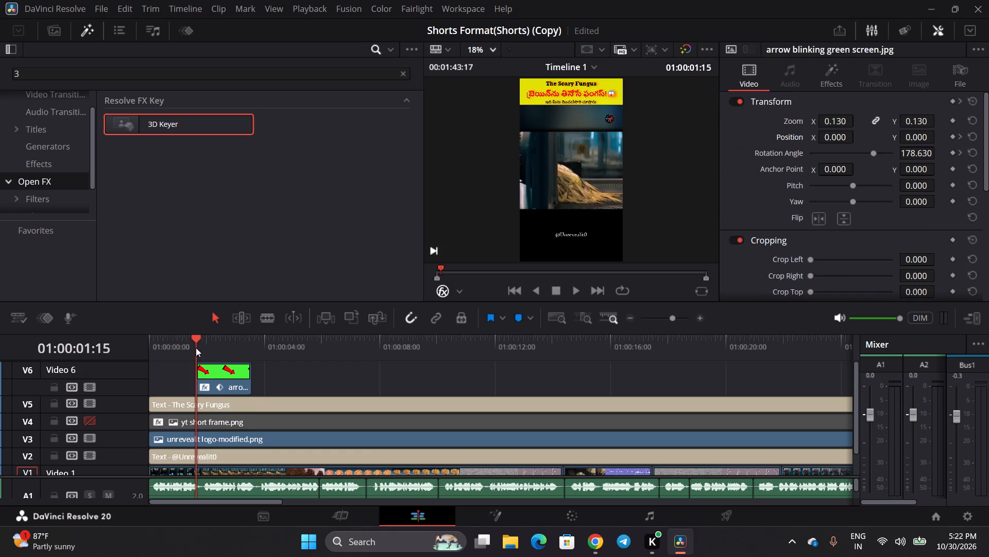
key("space")
key("space")
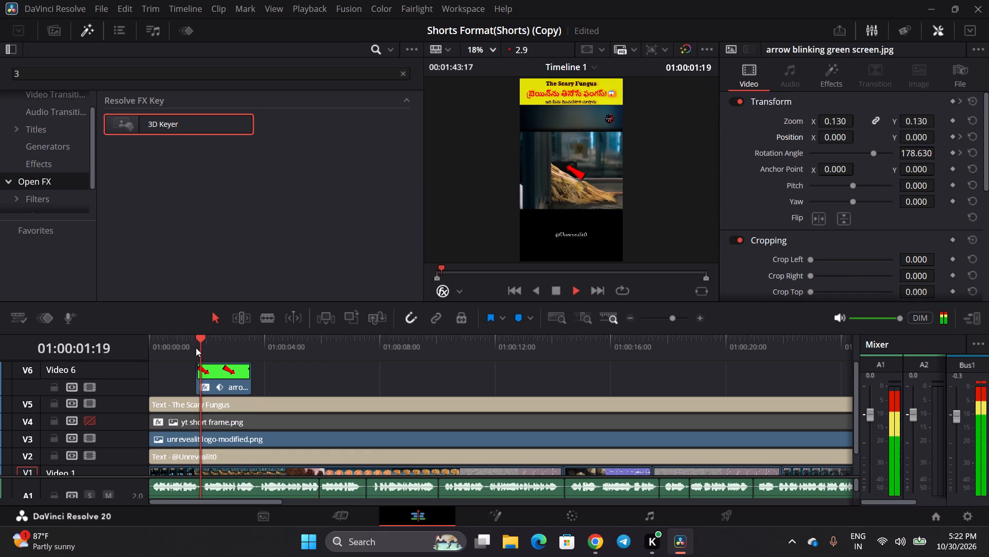
Remove the arrow clip's Rotation Angle keyframe at 01:00:03:01.
left_click(223, 381)
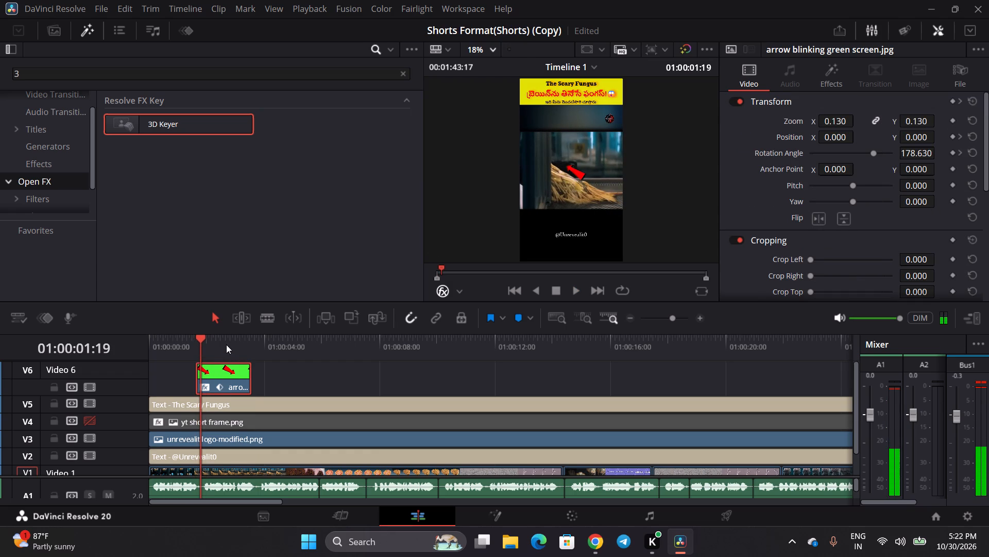
left_click(960, 151)
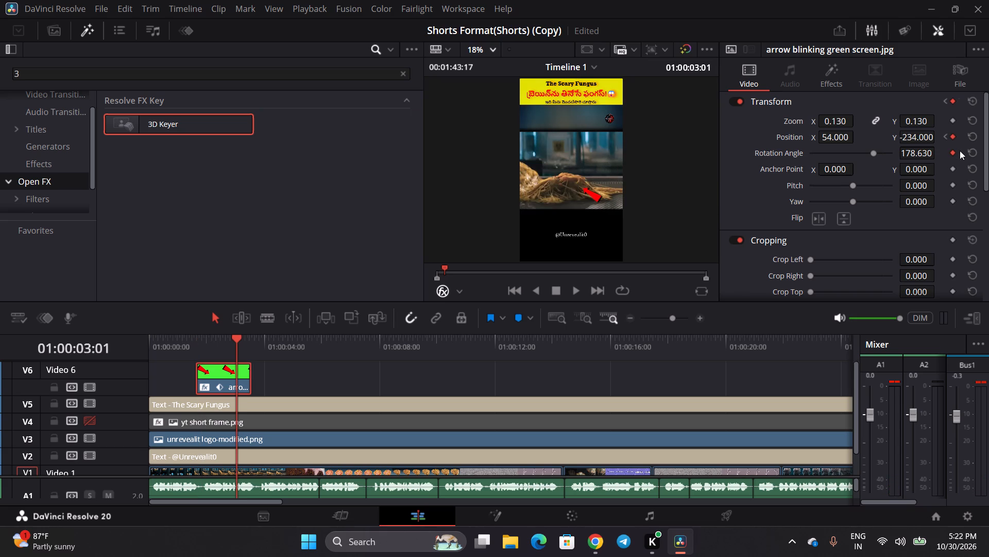
left_click(954, 152)
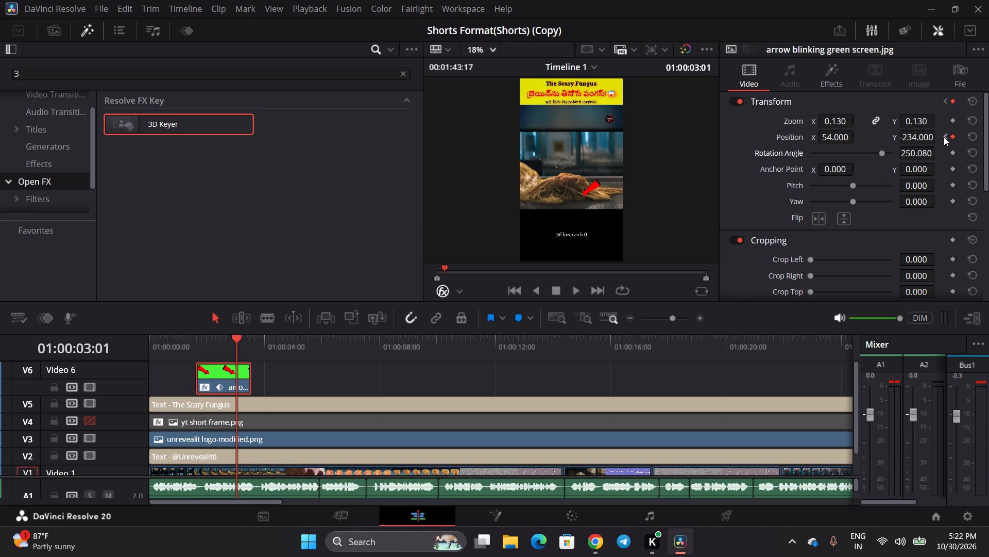
Play back the arrow section from its start and replay from about 01:00:02:12 to check the arrow's movement between Position keyframes.
left_click(194, 345)
key("space")
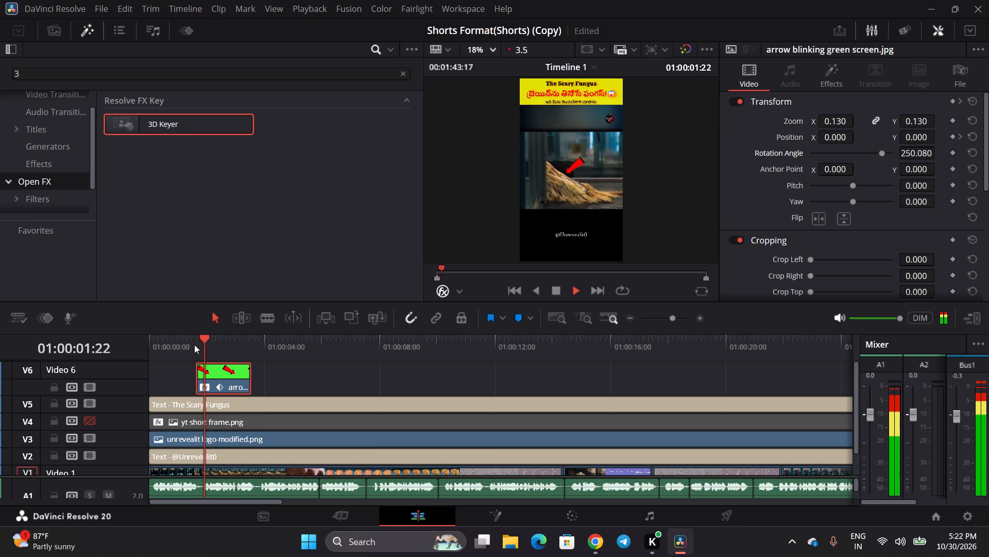
key("space")
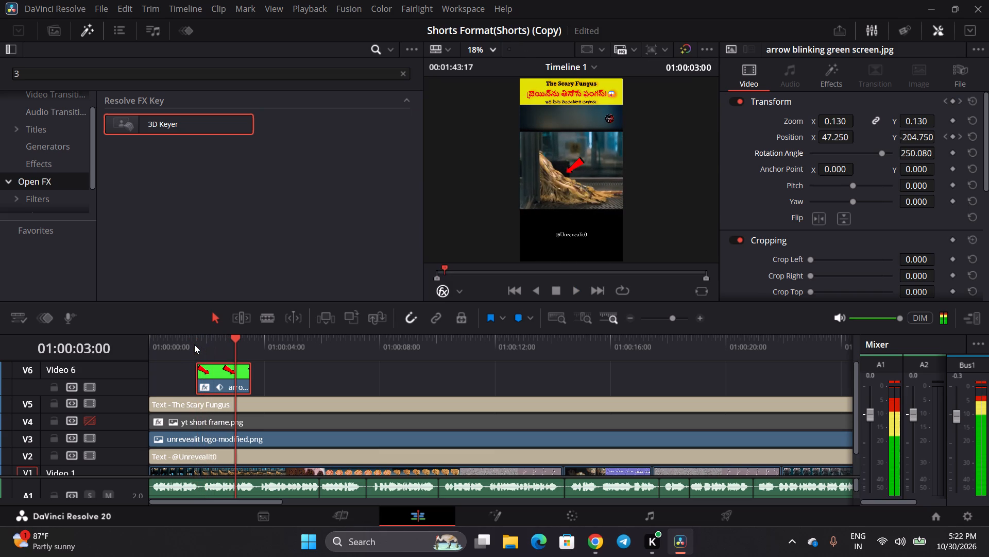
key("space")
key("space")
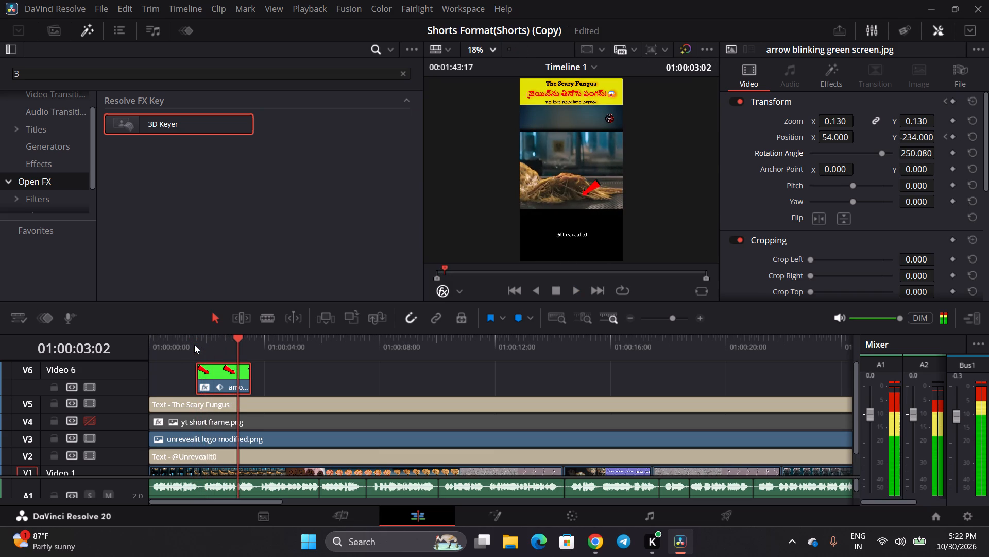
left_click(221, 346)
key("space")
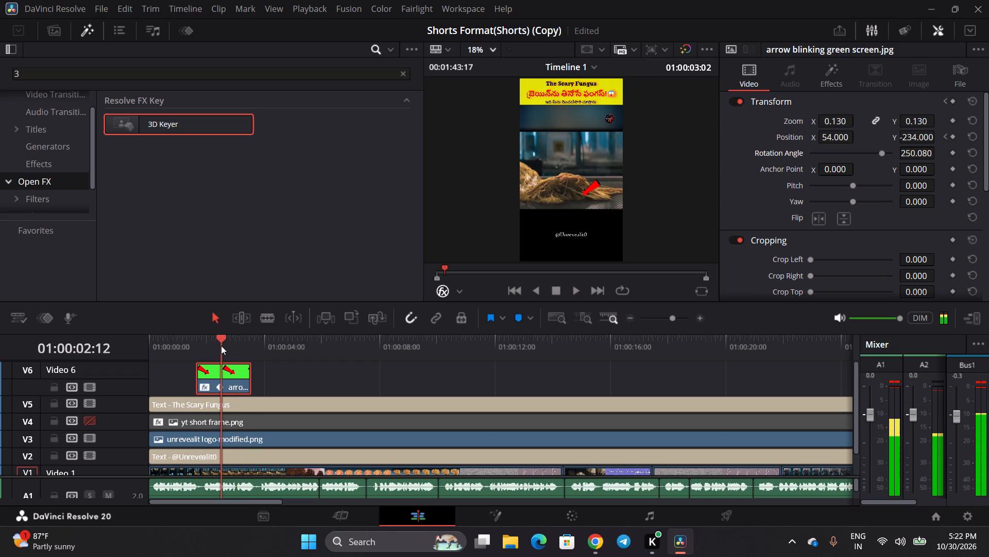
key("space")
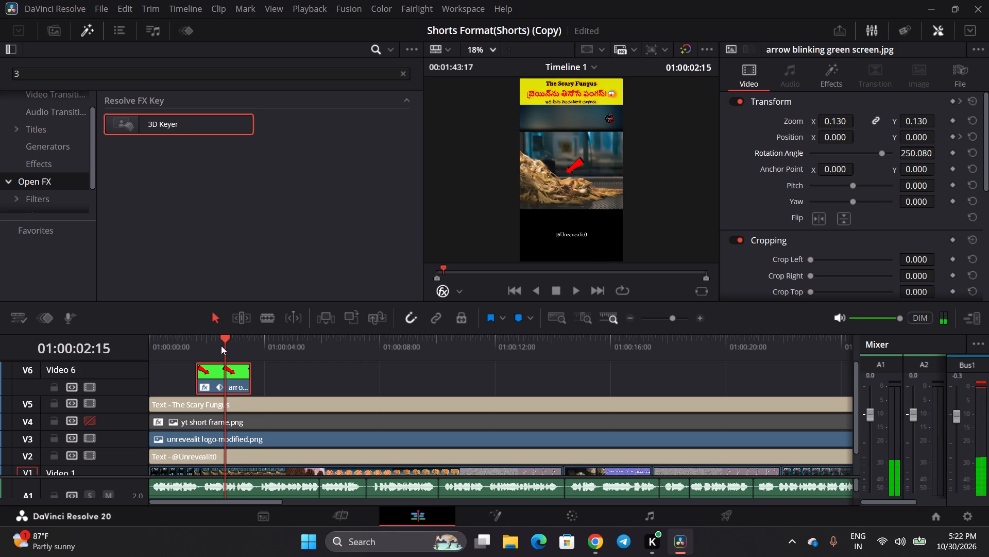
key("space")
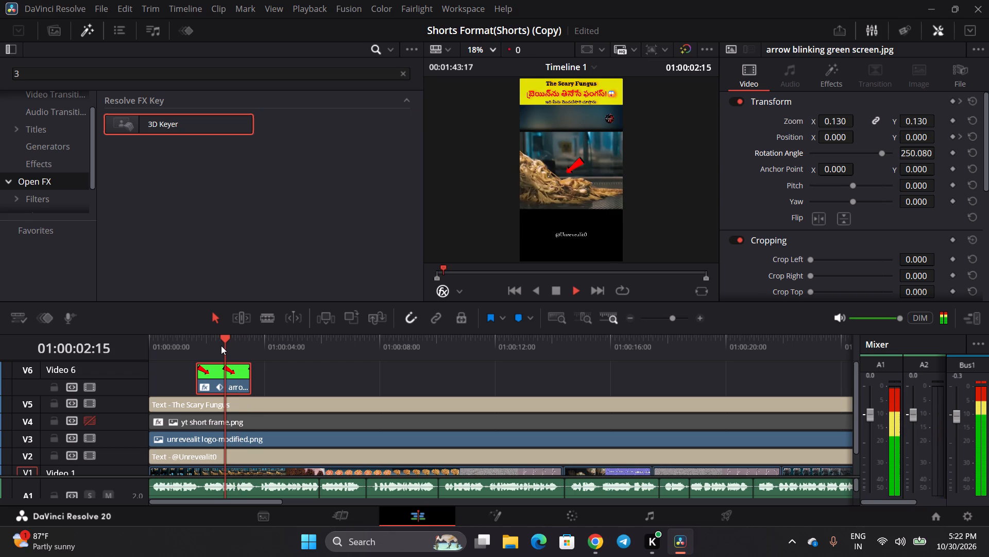
key("space")
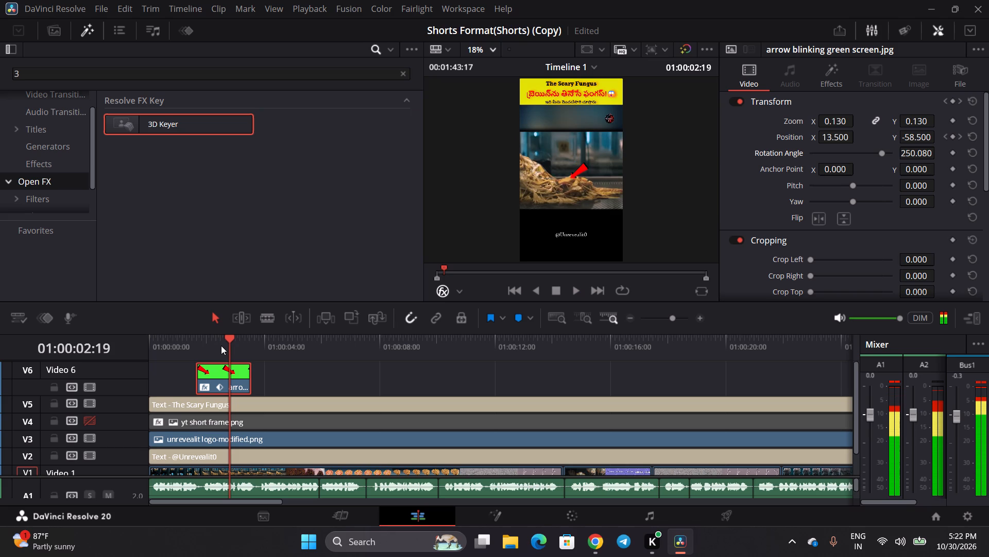
left_click(224, 345)
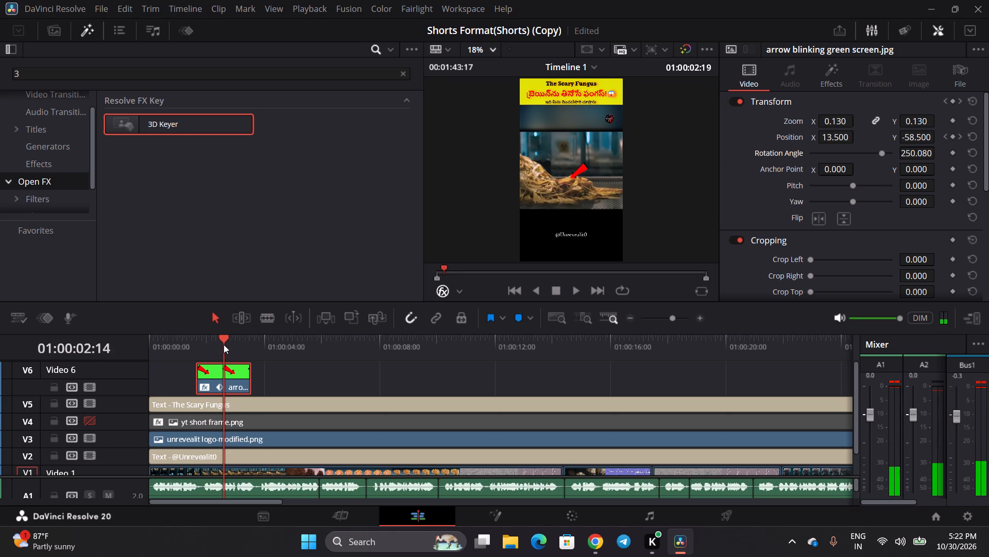
key("space")
key("space")
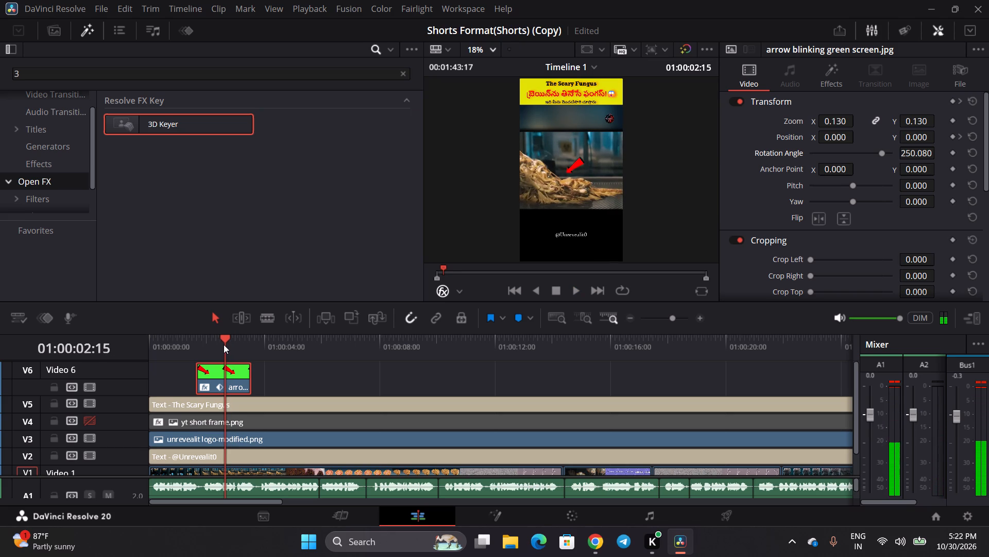
Remove the arrow clip's Position keyframes at 01:00:02:17 and 01:00:03:01.
left_click(960, 136)
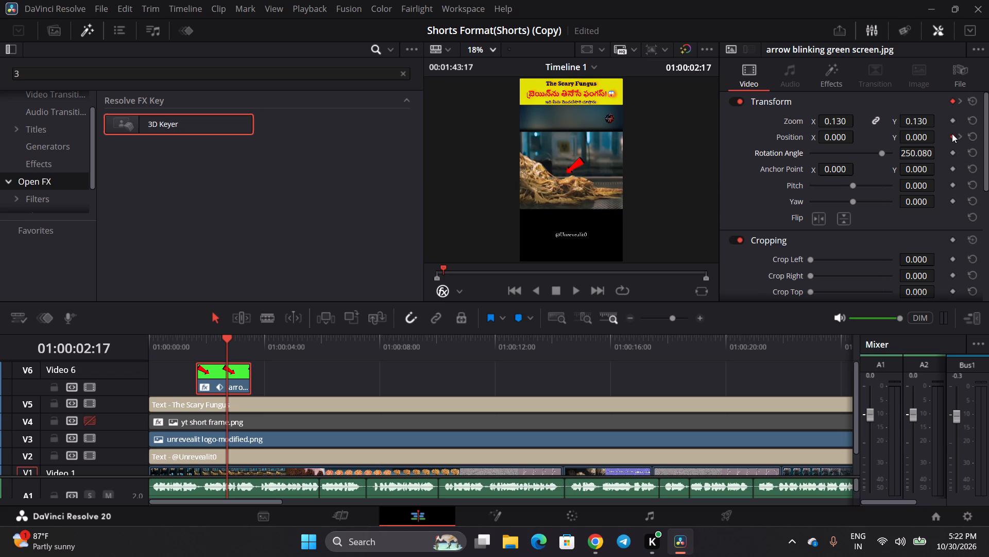
left_click(952, 134)
left_click(960, 137)
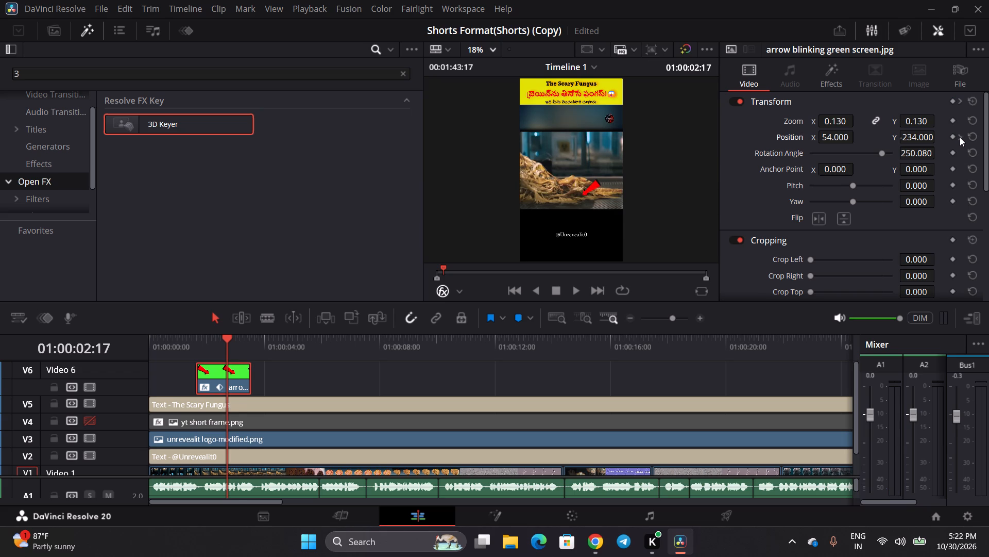
left_click(951, 134)
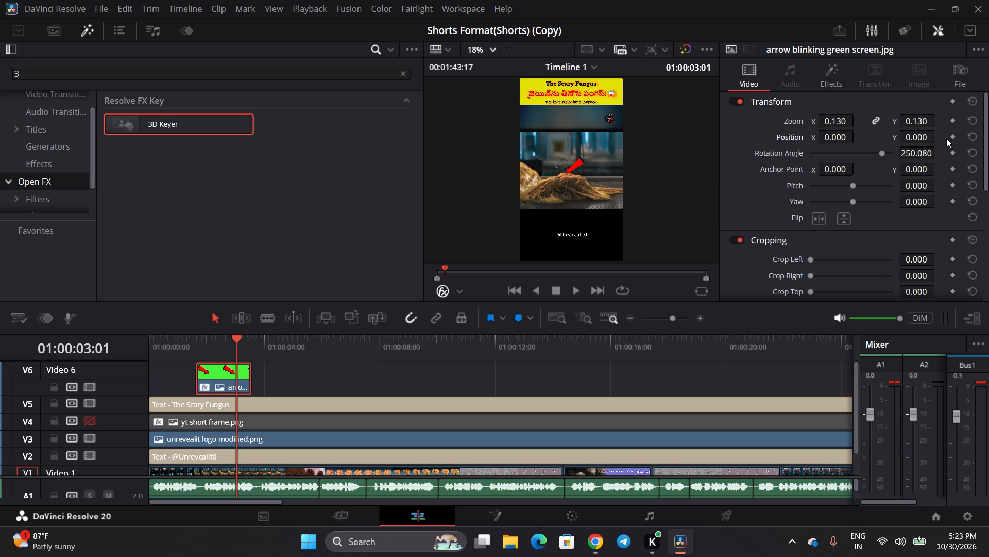
Play from 01:00:02:12 to 01:00:02:17 and add Rotation Angle and Position keyframes to the arrow clip there.
left_click(221, 345)
key("space")
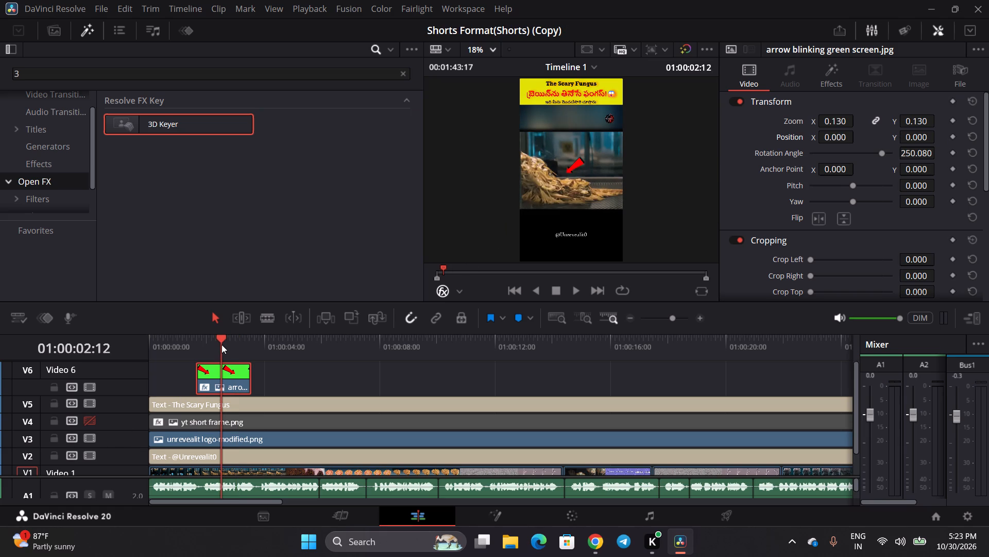
key("space")
key("space")
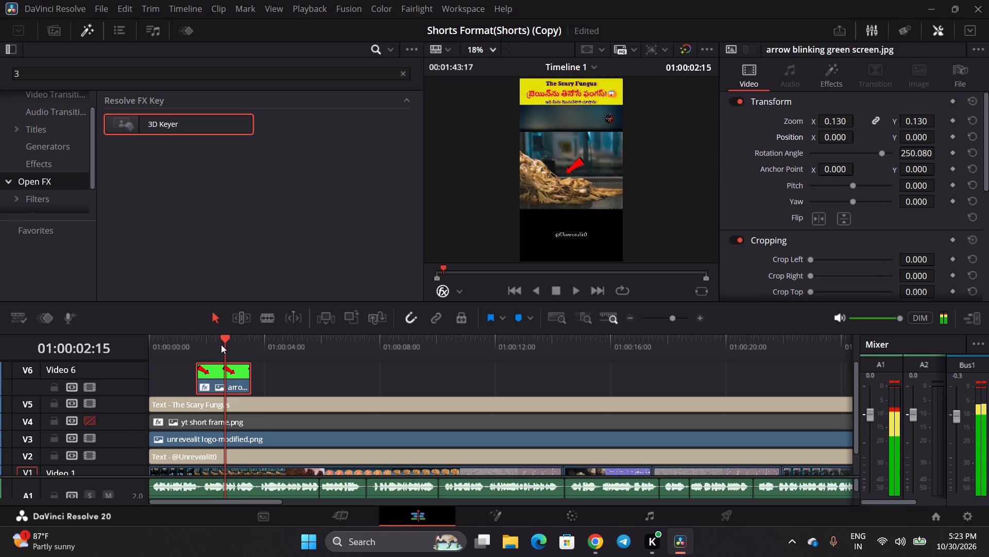
key("space")
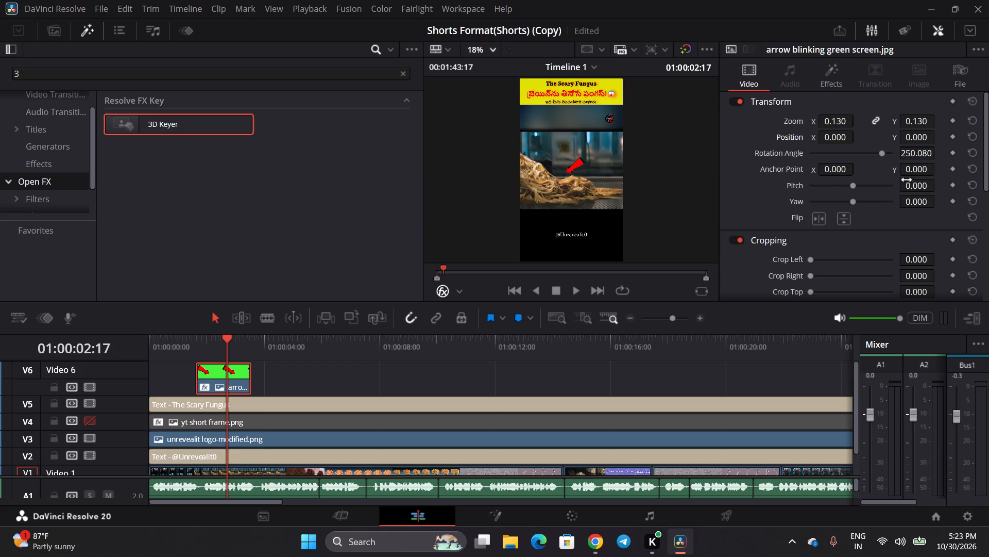
left_click(952, 152)
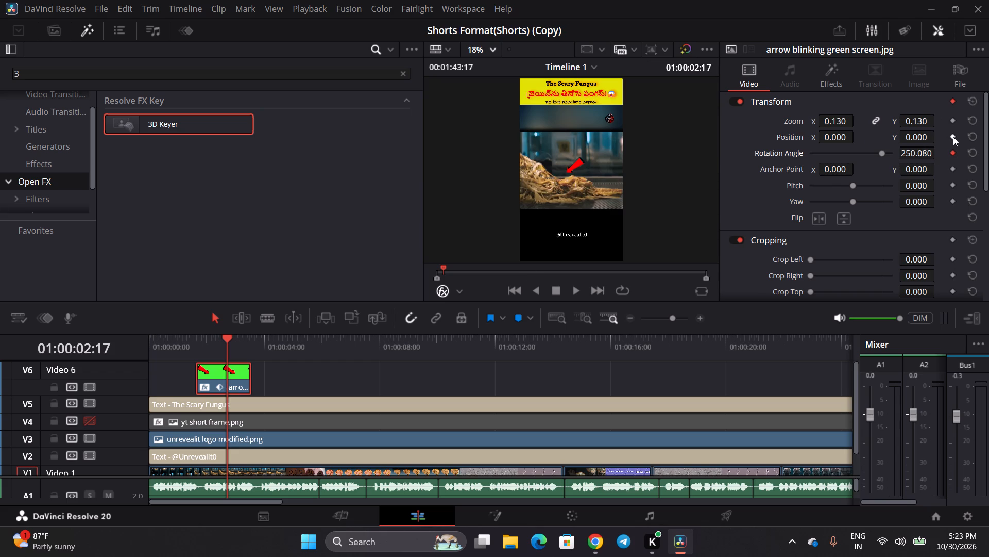
left_click(953, 137)
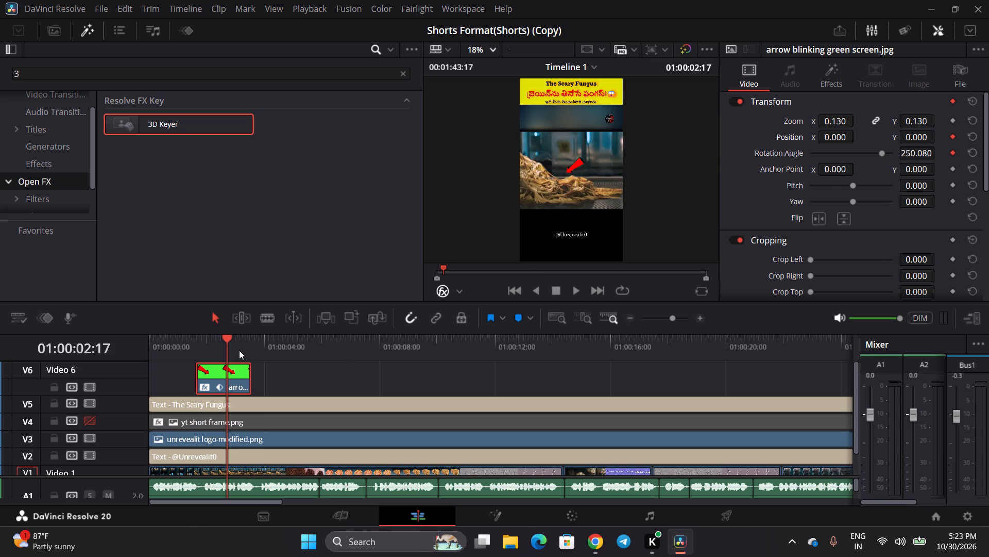
Move to 01:00:03:07 and keyframe the arrow clip's Rotation Angle there at 251.180.
left_click(238, 346)
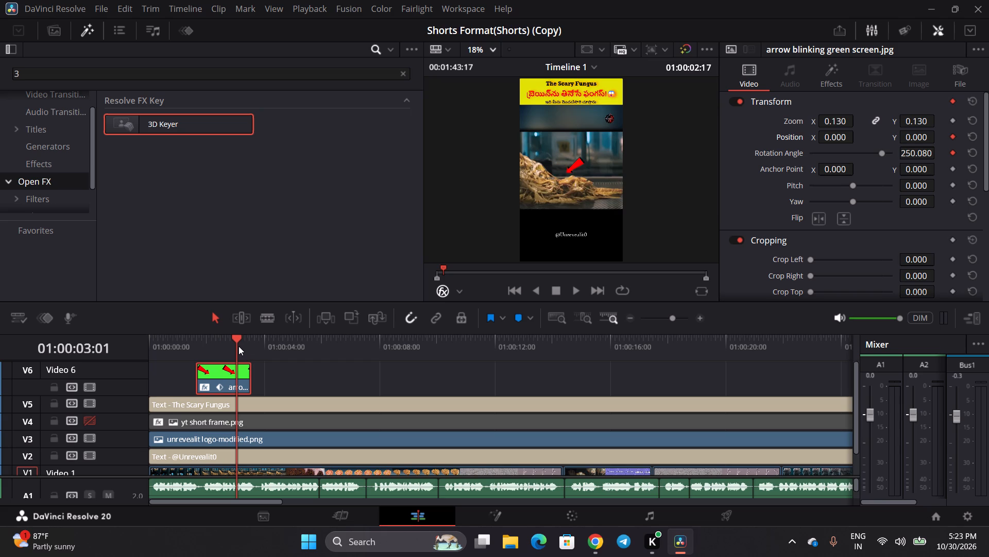
left_click(244, 347)
left_click(247, 349)
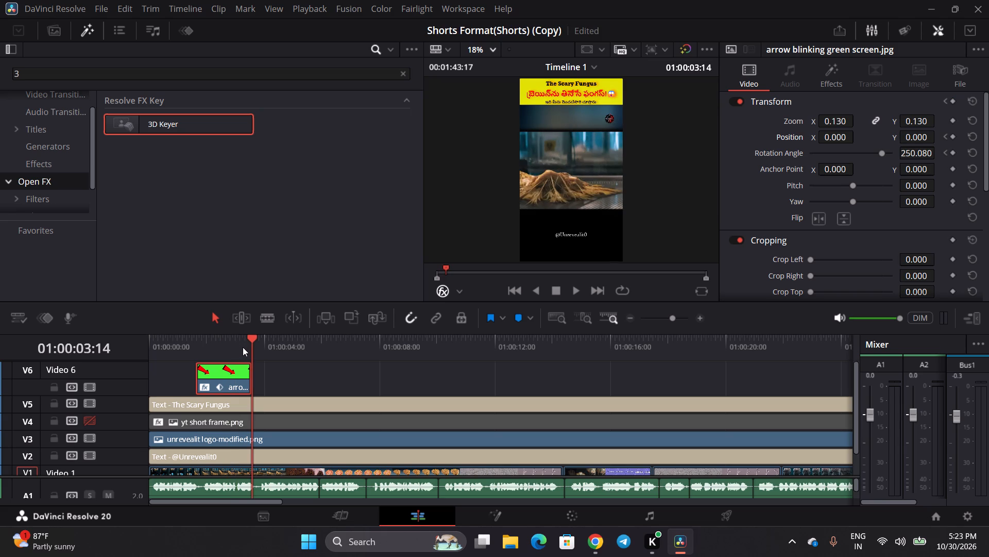
left_click(244, 348)
left_click(243, 347)
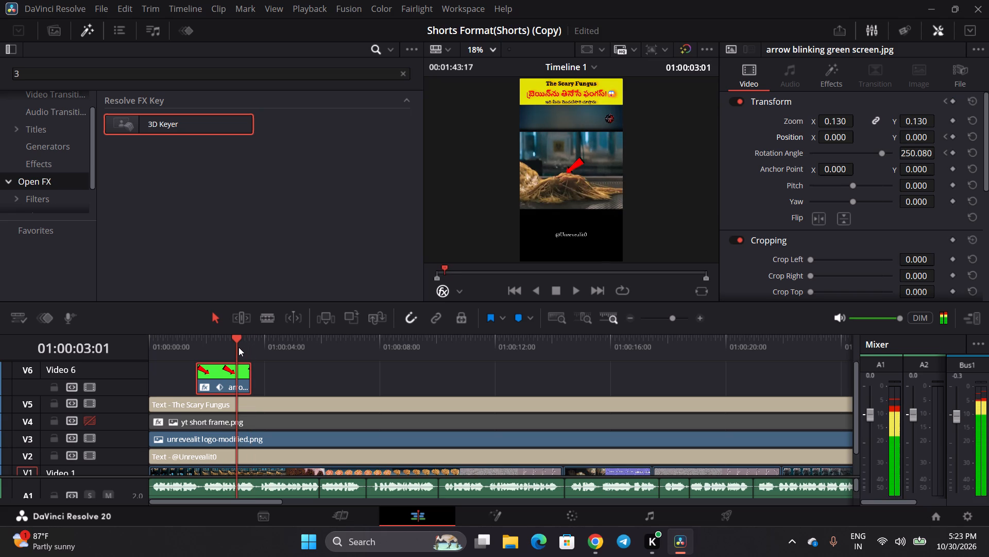
left_click_drag(236, 336, 244, 338)
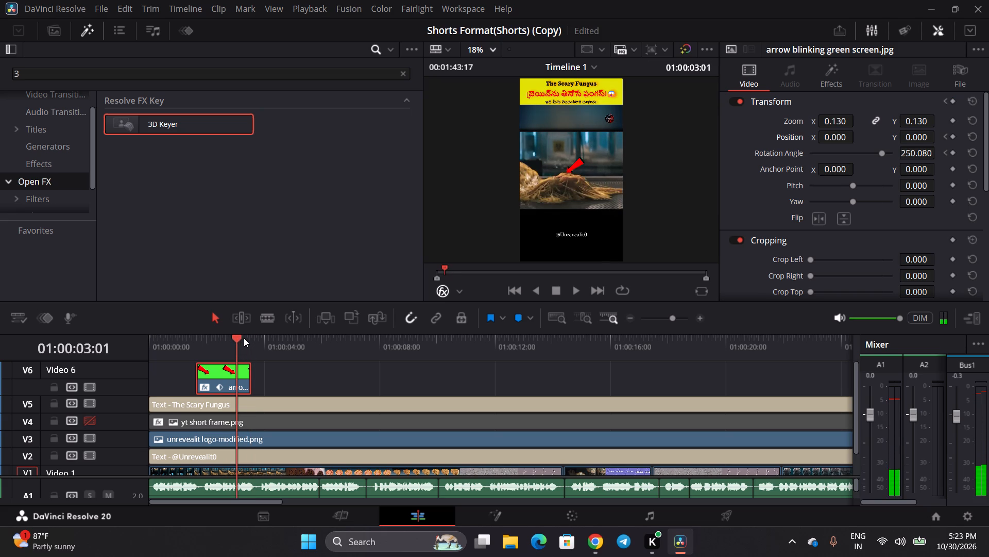
left_click_drag(244, 338, 246, 343)
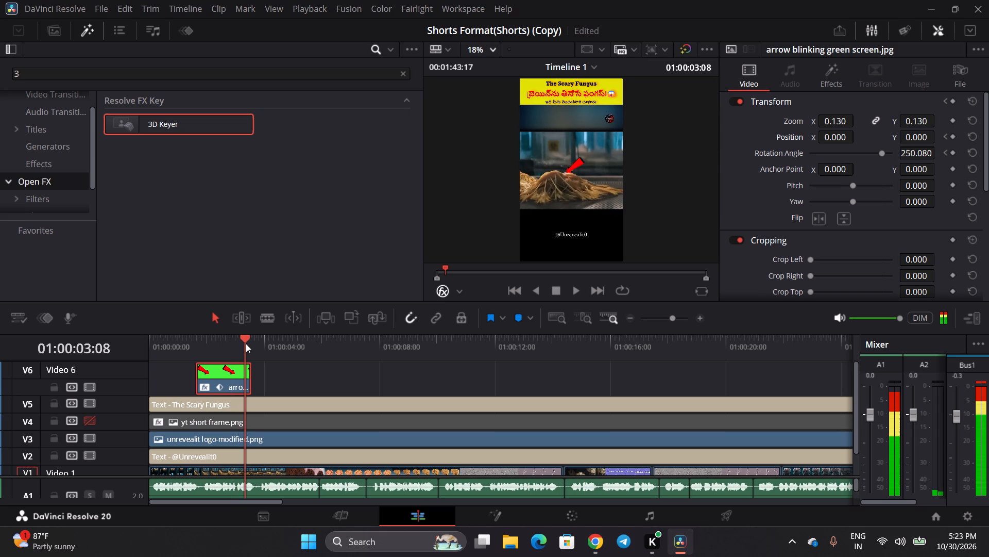
left_click_drag(246, 343, 243, 345)
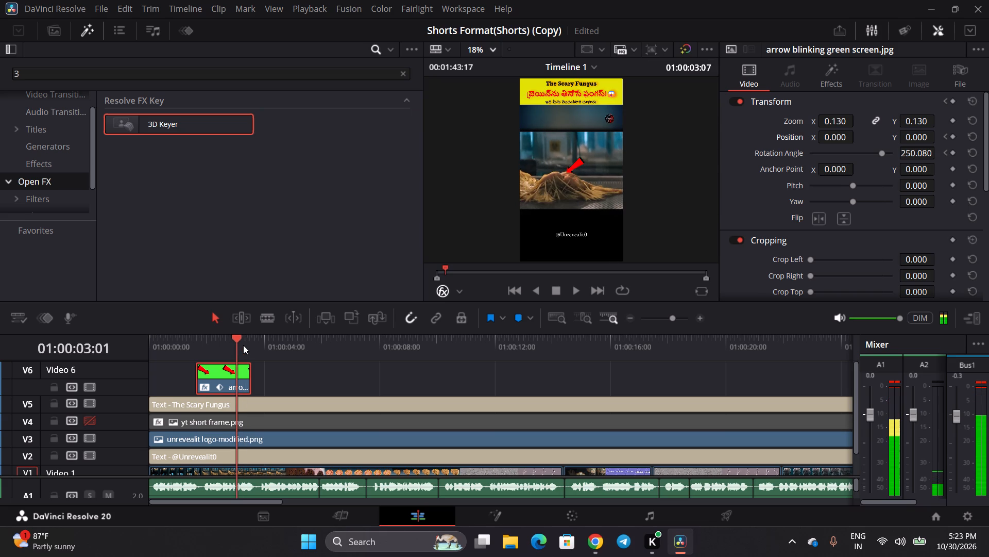
left_click_drag(243, 345, 244, 348)
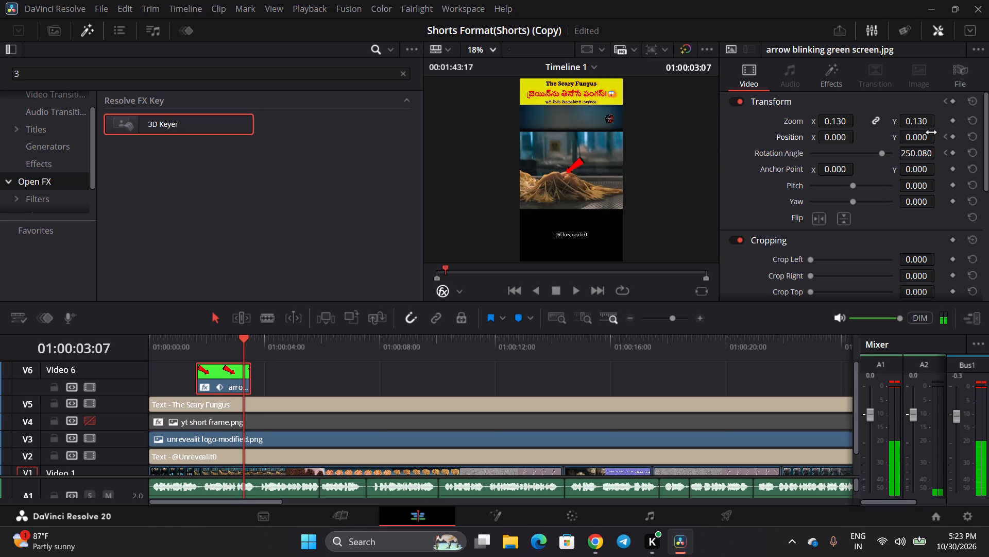
left_click_drag(919, 155, 917, 155)
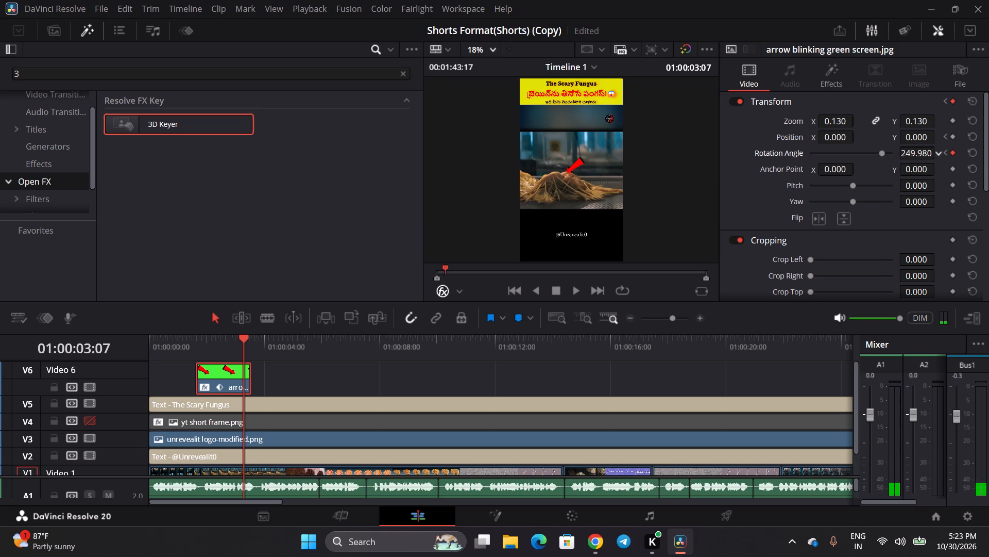
left_click_drag(917, 155, 900, 162)
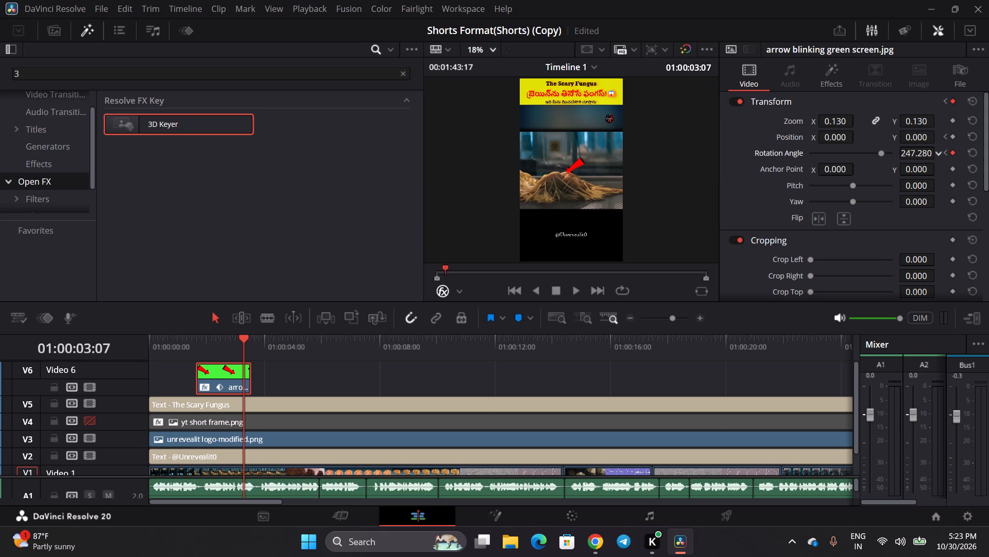
left_click_drag(900, 162, 883, 173)
left_click_drag(883, 173, 819, 194)
left_click_drag(819, 194, 726, 232)
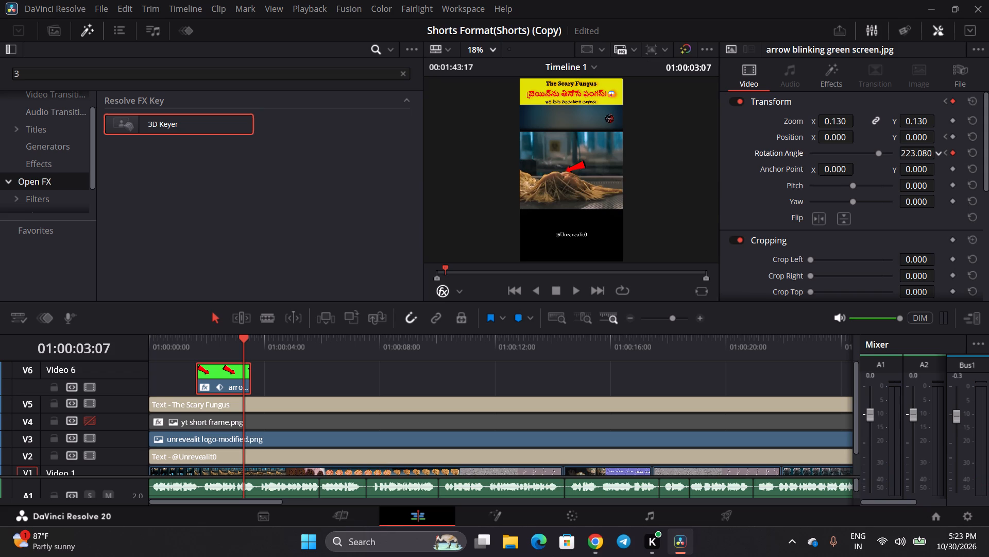
left_click_drag(726, 232, 563, 295)
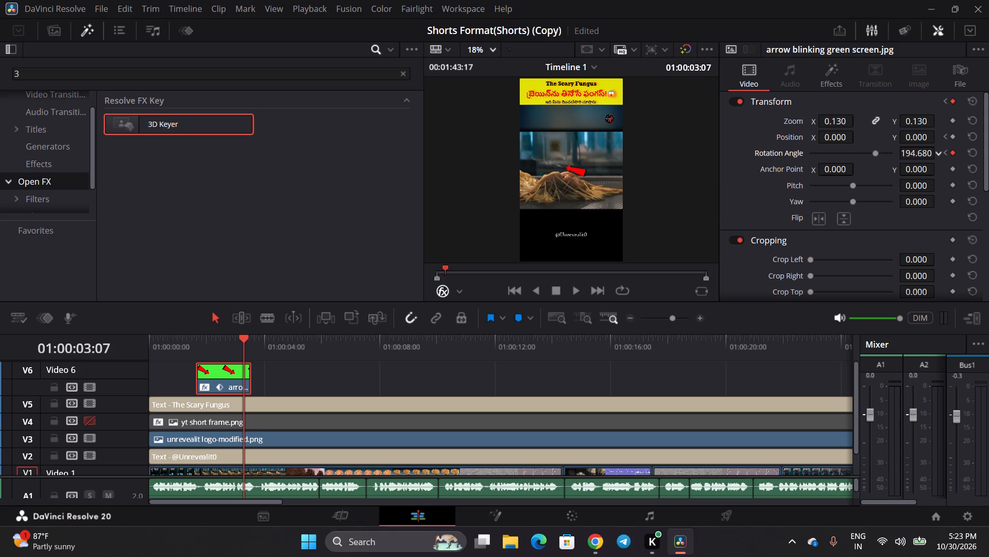
left_click_drag(563, 295, 566, 297)
left_click_drag(566, 297, 596, 313)
left_click_drag(596, 313, 931, 349)
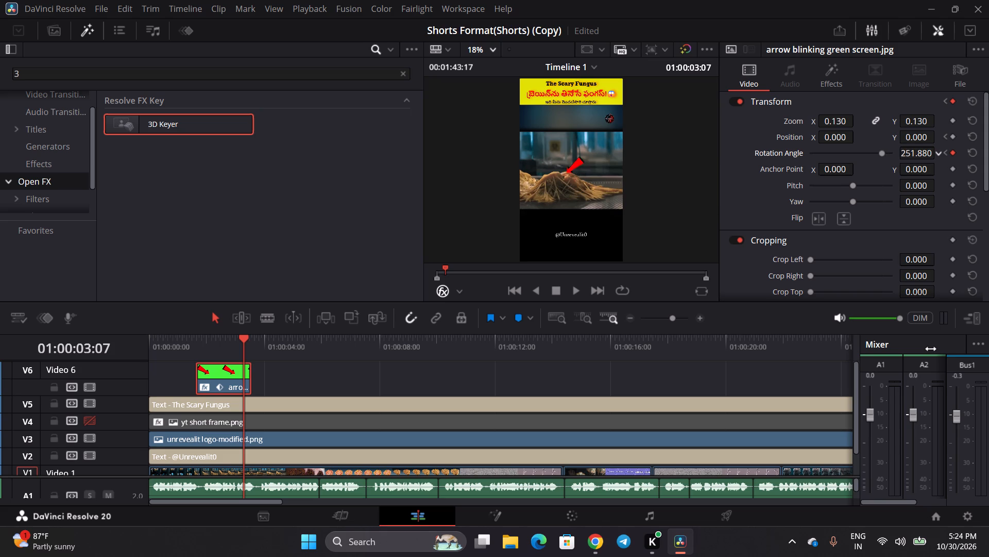
left_click_drag(931, 349, 927, 351)
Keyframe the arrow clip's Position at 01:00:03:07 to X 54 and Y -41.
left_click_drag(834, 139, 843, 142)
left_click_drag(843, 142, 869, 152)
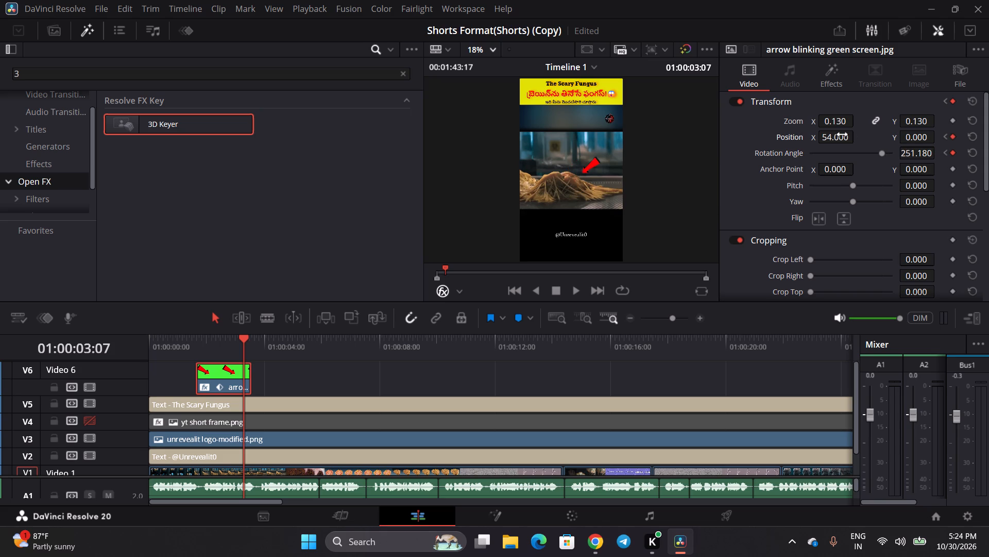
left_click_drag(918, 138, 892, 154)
Change the arrow clip's Rotation Angle keyframe at 01:00:03:07 to 182.180.
left_click_drag(913, 154, 950, 166)
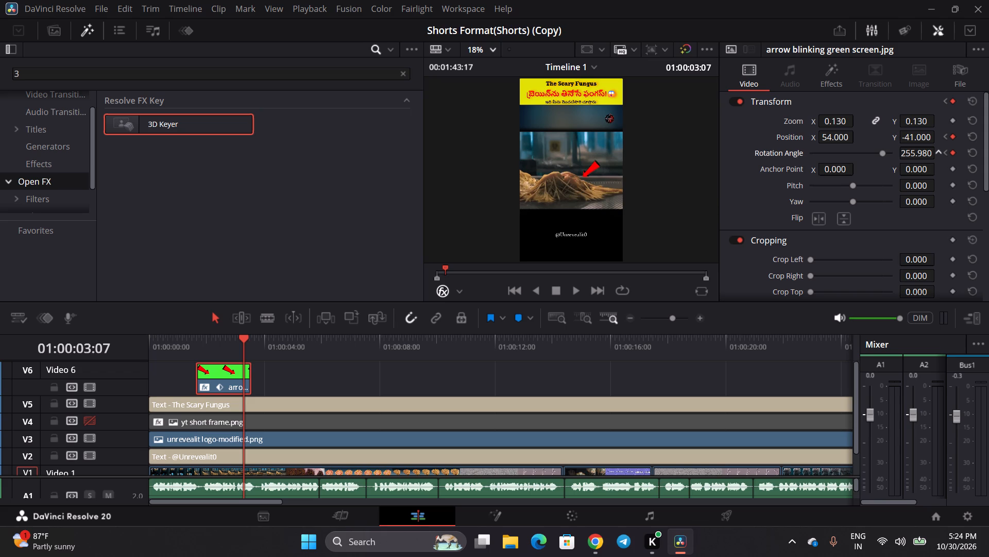
left_click_drag(950, 166, 585, 220)
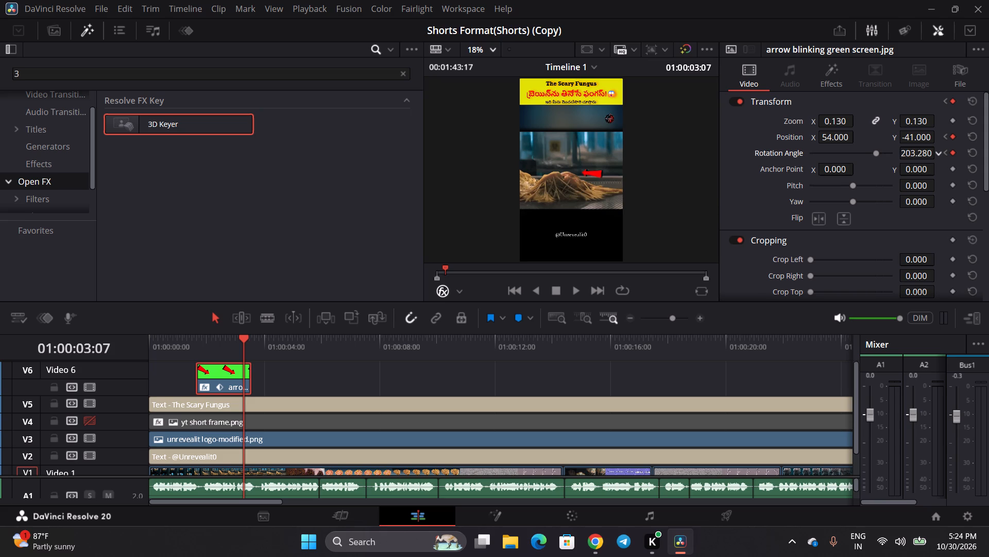
left_click_drag(585, 220, 487, 232)
left_click_drag(487, 232, 469, 235)
Set the arrow clip's Position keyframe at 01:00:03:07 to X 25 and Y -243.
left_click_drag(916, 137, 859, 152)
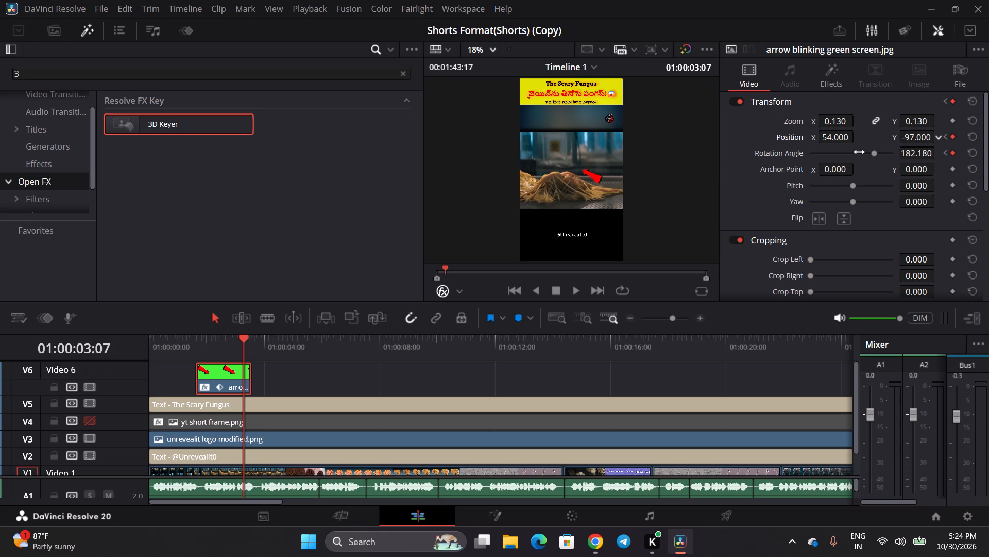
left_click_drag(859, 152, 786, 209)
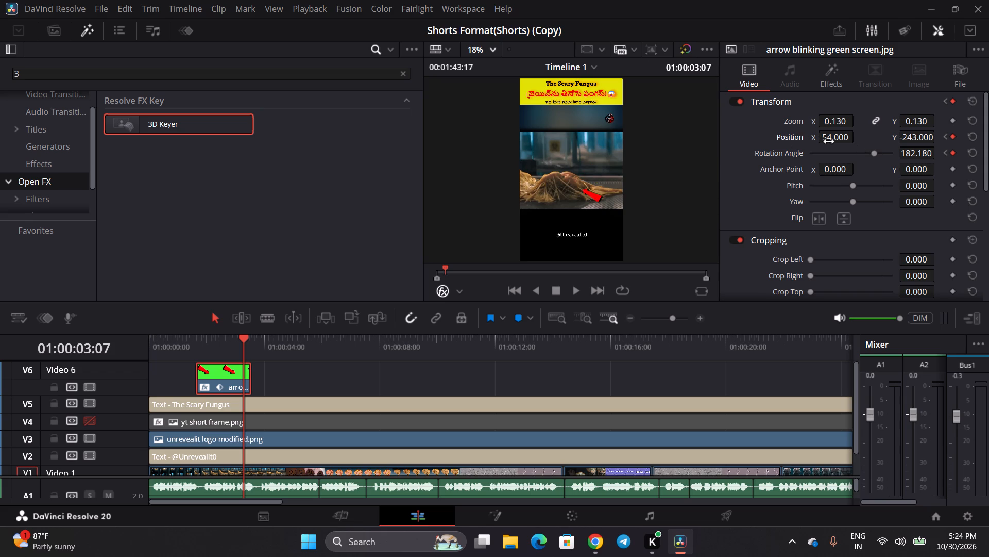
left_click_drag(831, 139, 815, 140)
left_click_drag(815, 140, 813, 141)
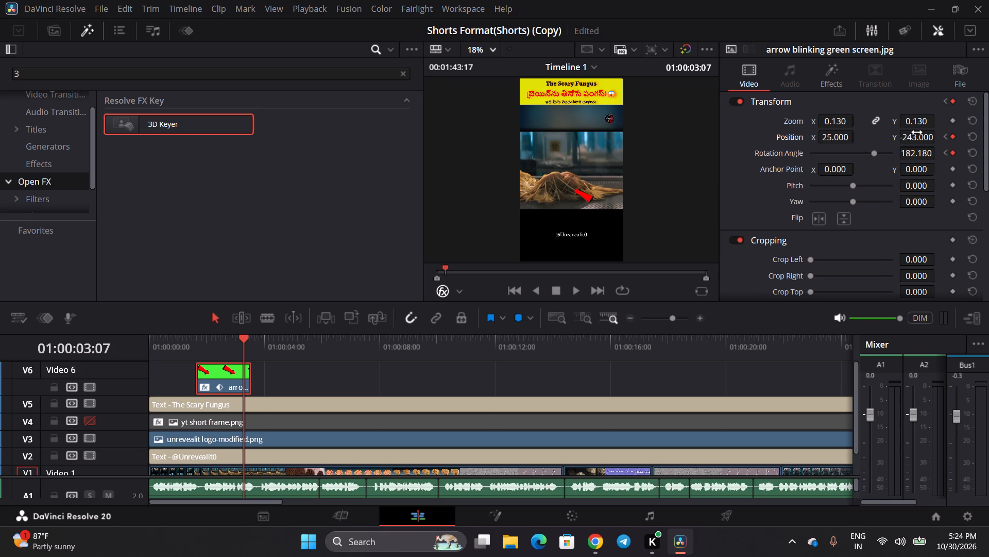
Change the arrow clip's Position Y keyframe at 01:00:03:07 to -253.
left_click_drag(917, 138, 910, 139)
Set the arrow clip's Rotation Angle keyframe at 01:00:03:07 to 162.280.
left_click_drag(916, 156, 916, 156)
left_click_drag(916, 156, 909, 156)
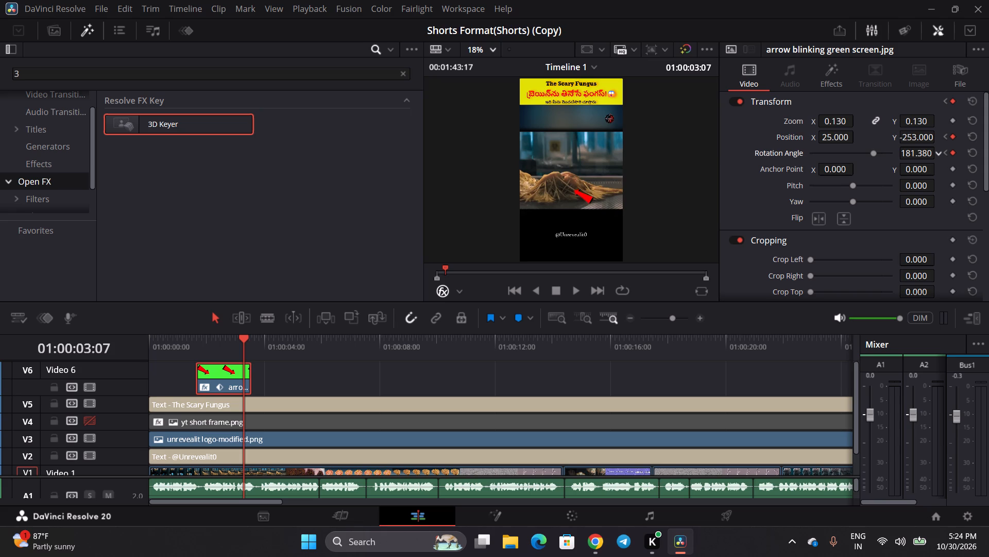
left_click_drag(909, 156, 907, 156)
left_click_drag(907, 156, 879, 186)
left_click_drag(879, 186, 788, 298)
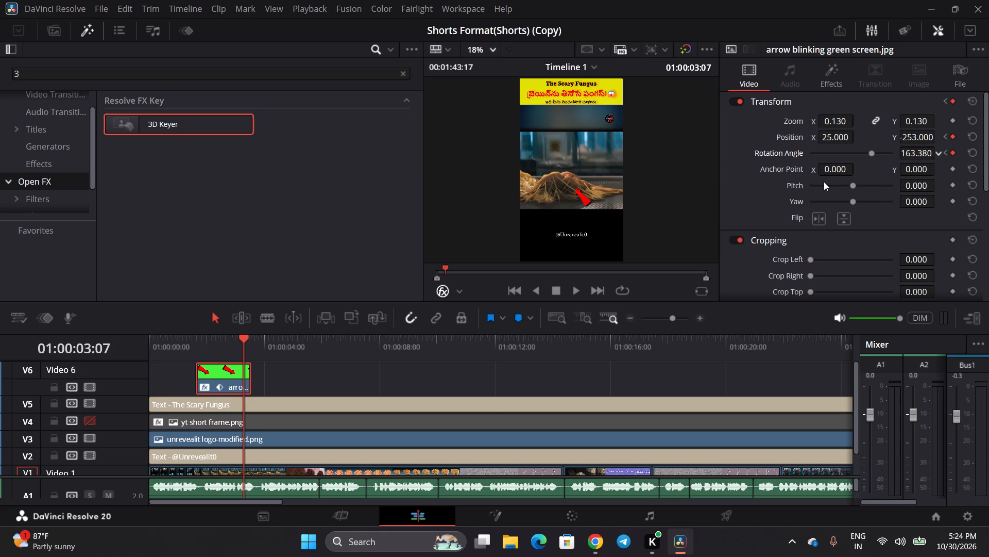
left_click(749, 172)
Play from 01:00:01:05 into the arrow's appearance and add a 3-frame fade-in at the start of the arrow clip.
left_click(185, 347)
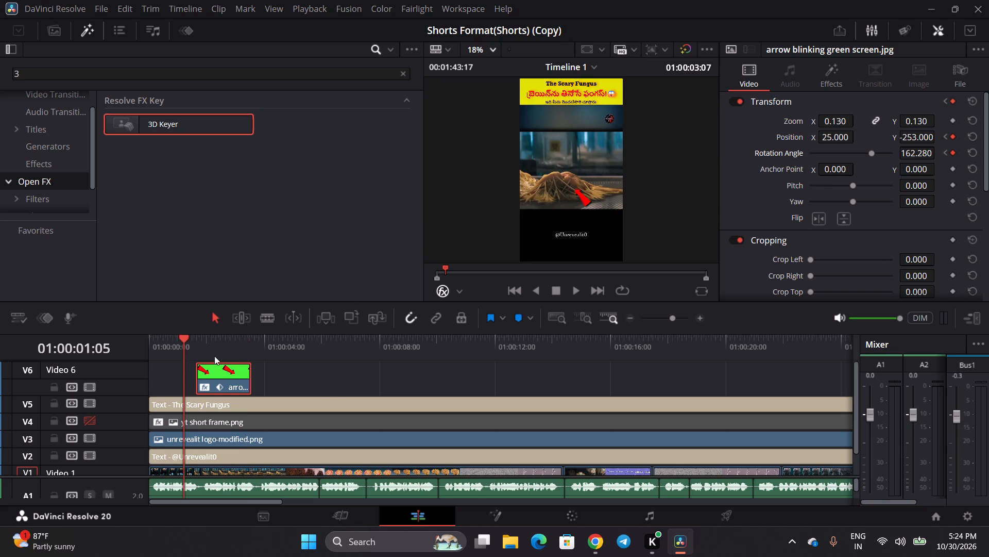
left_click(322, 385)
key("space")
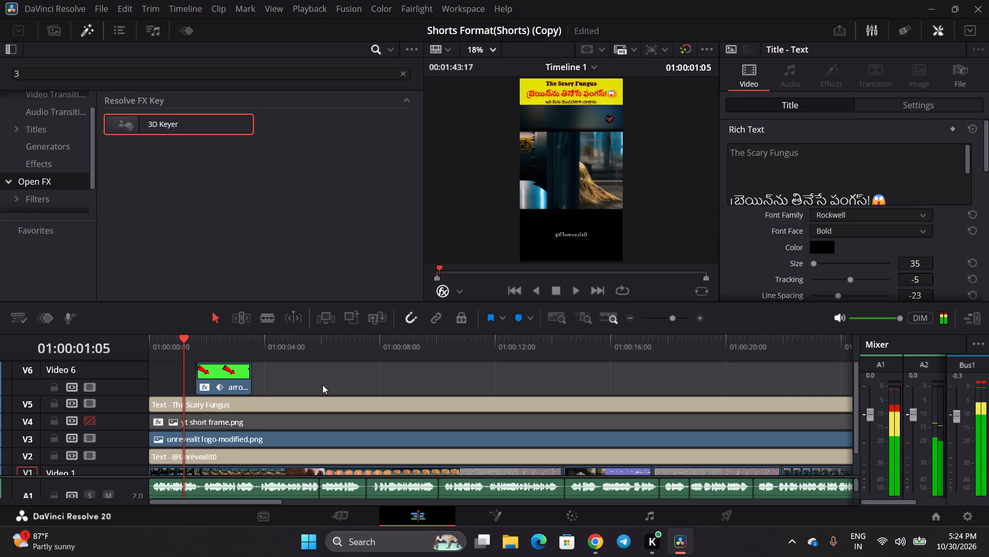
key("space")
key("space")
key("space")
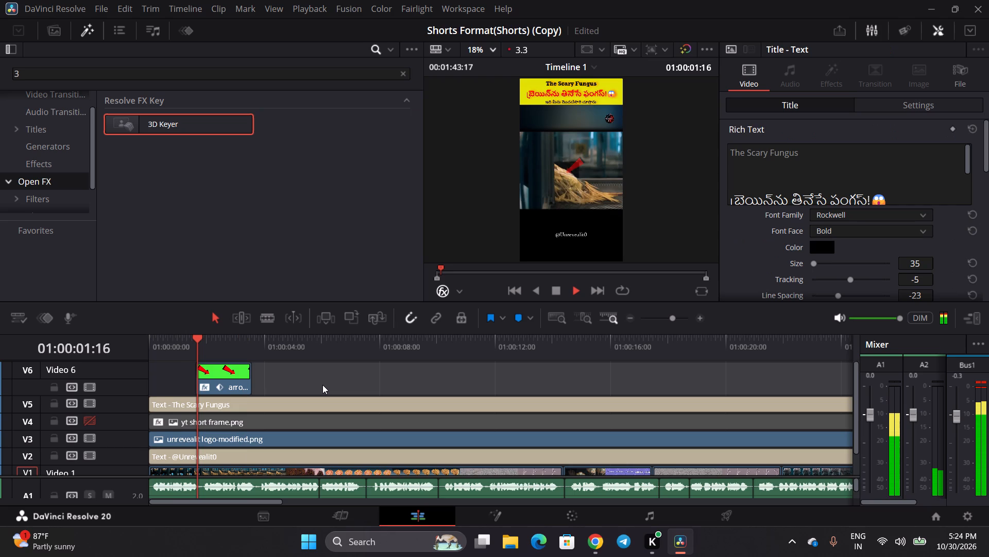
left_click(197, 368)
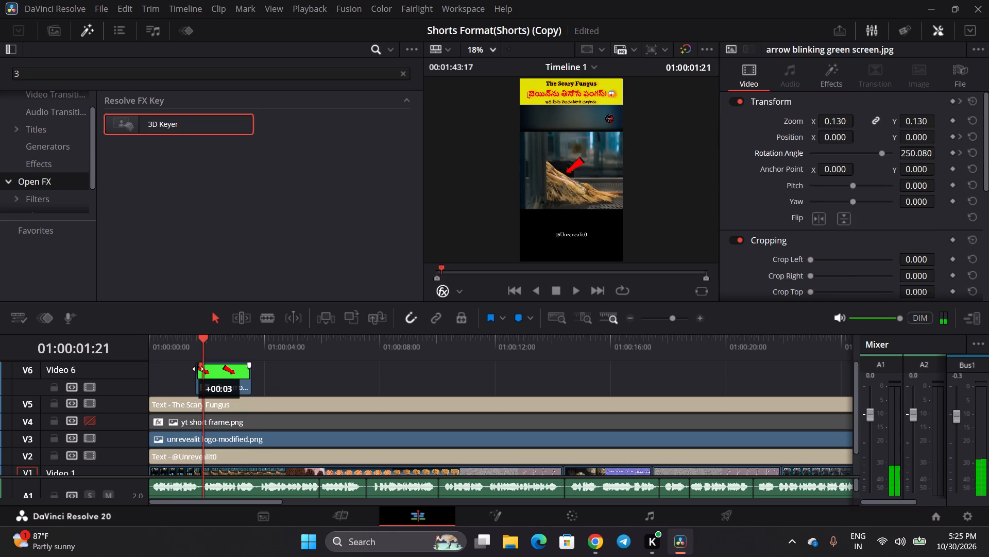
Move the mouse-click sound effect on A2 earlier so it starts at 01:00:01:15, where the arrow clip begins.
key("space")
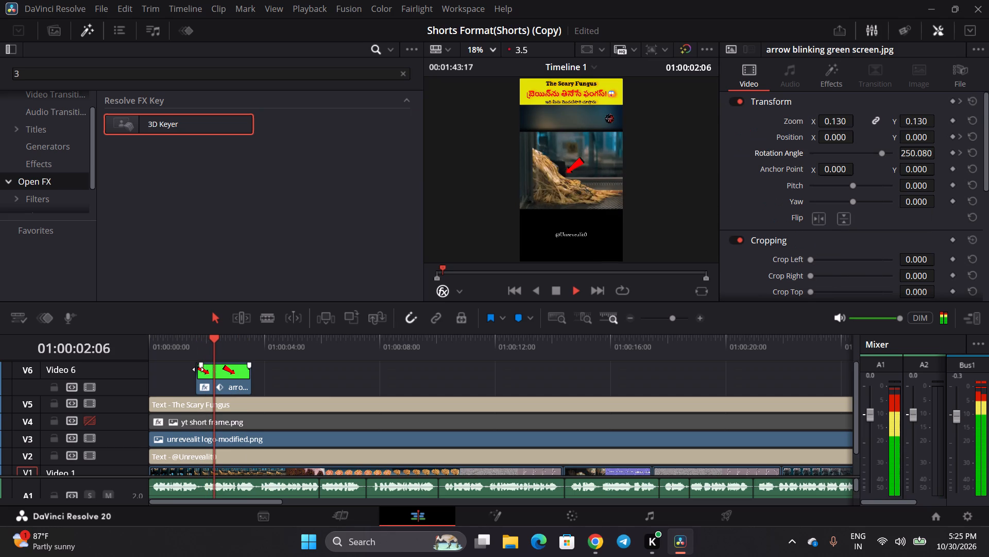
key("space")
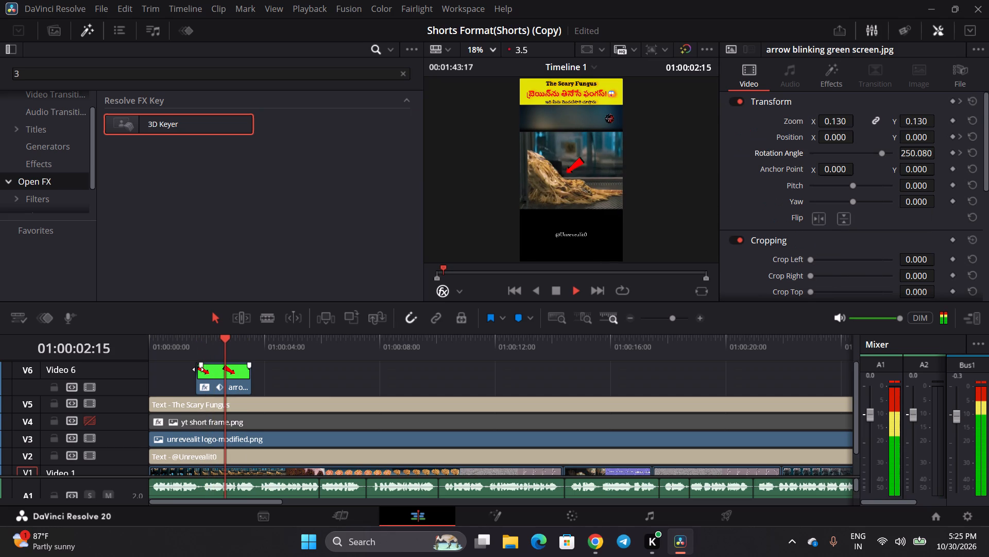
scroll(172, 420, "down", 2)
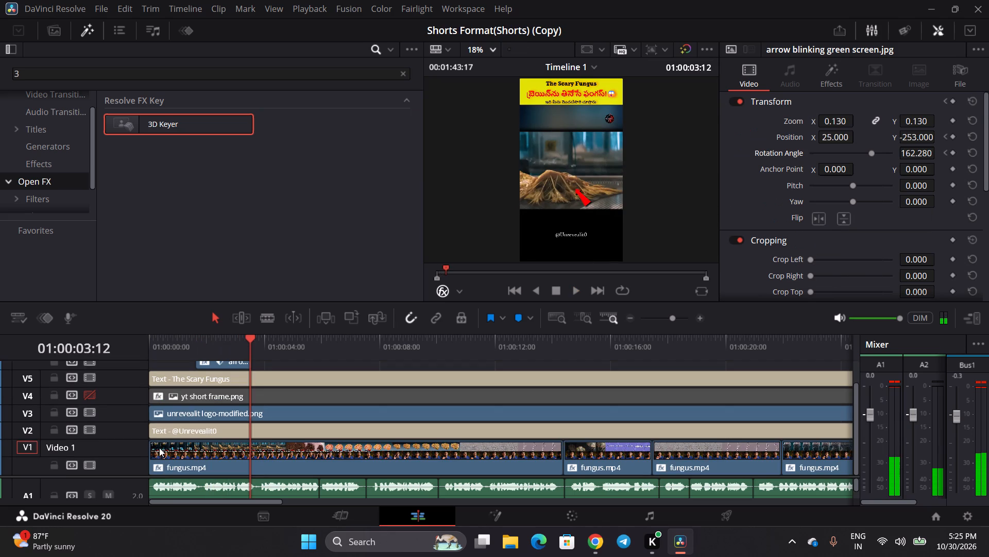
left_click(196, 349)
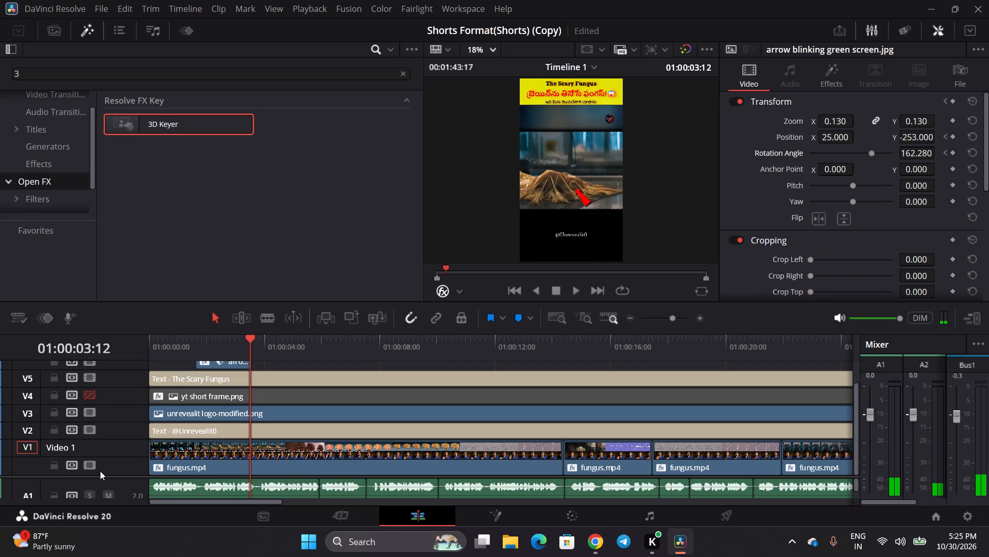
left_click_drag(123, 476, 132, 385)
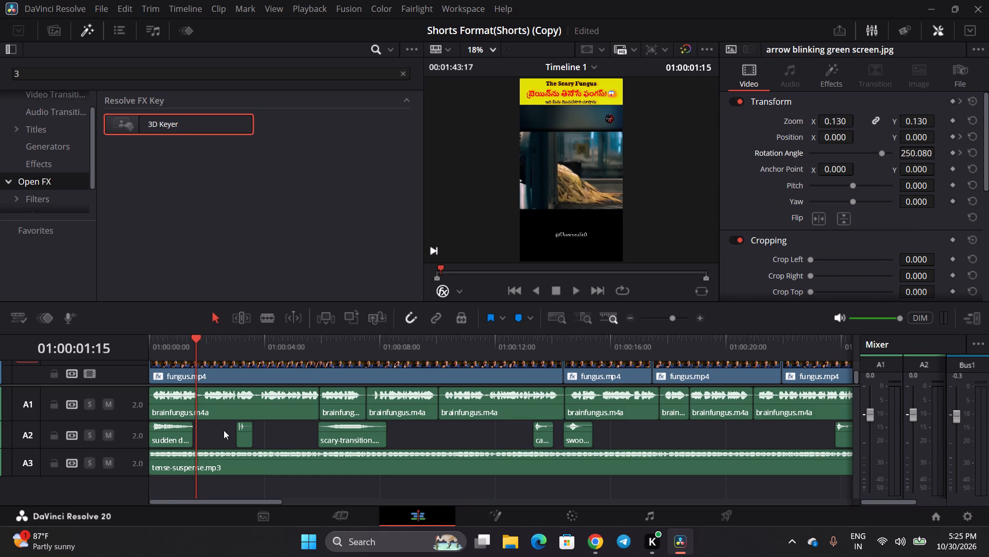
left_click_drag(244, 438, 209, 435)
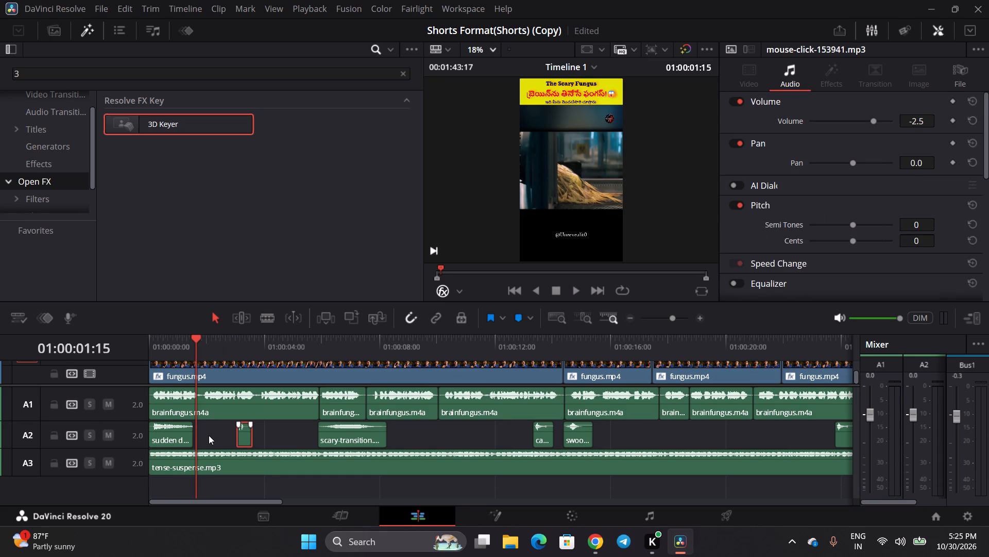
left_click_drag(209, 435, 208, 435)
left_click(234, 438)
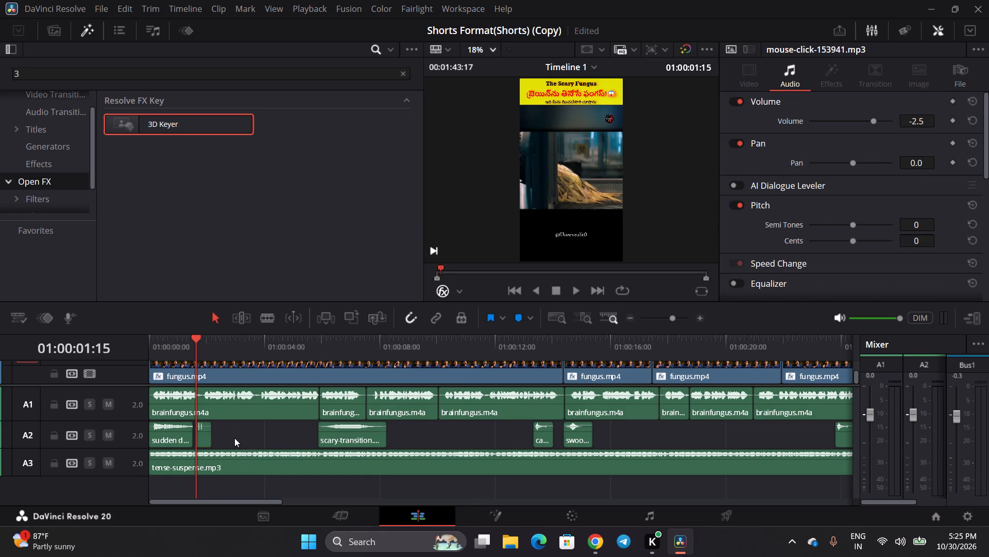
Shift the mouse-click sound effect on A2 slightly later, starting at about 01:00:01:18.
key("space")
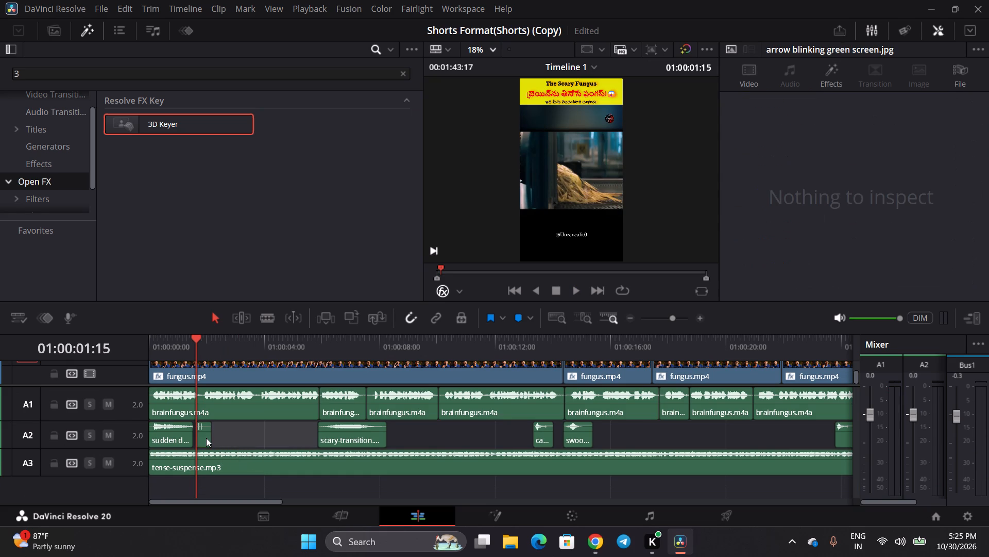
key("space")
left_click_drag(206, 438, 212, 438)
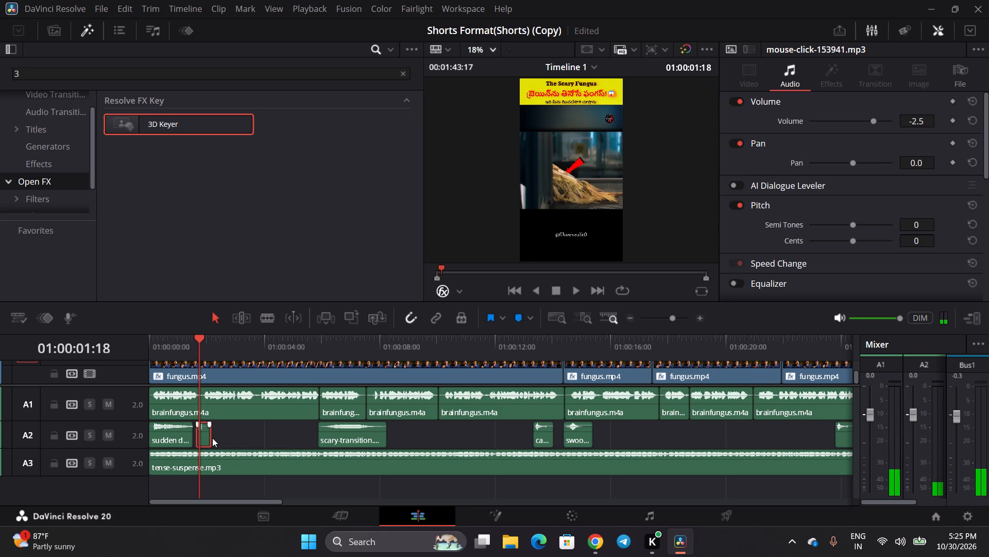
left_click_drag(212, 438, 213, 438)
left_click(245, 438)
Play the moment around 01:00:01:15 repeatedly to check the mouse-click sound's timing against the arrow's appearance.
key("space")
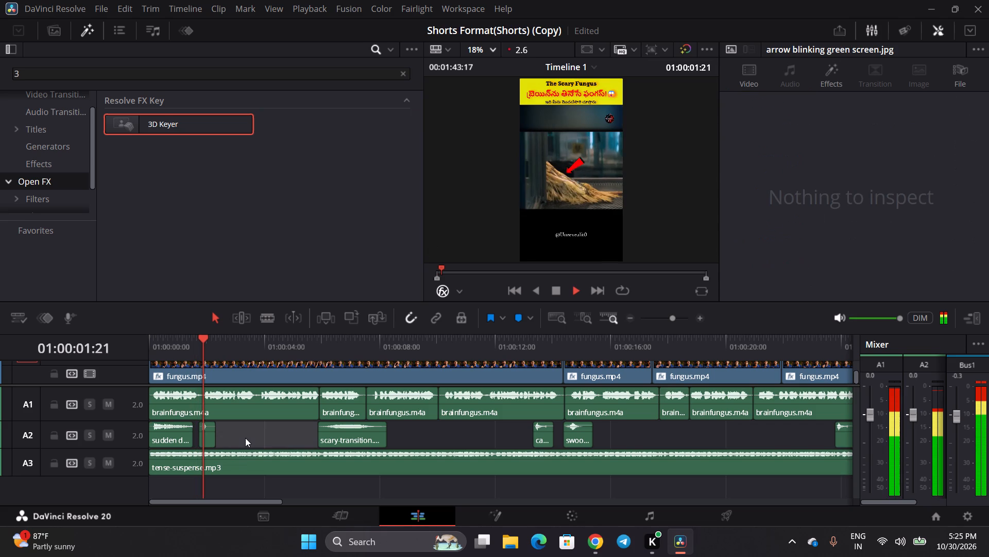
key("space")
left_click(196, 349)
key("space")
key("space")
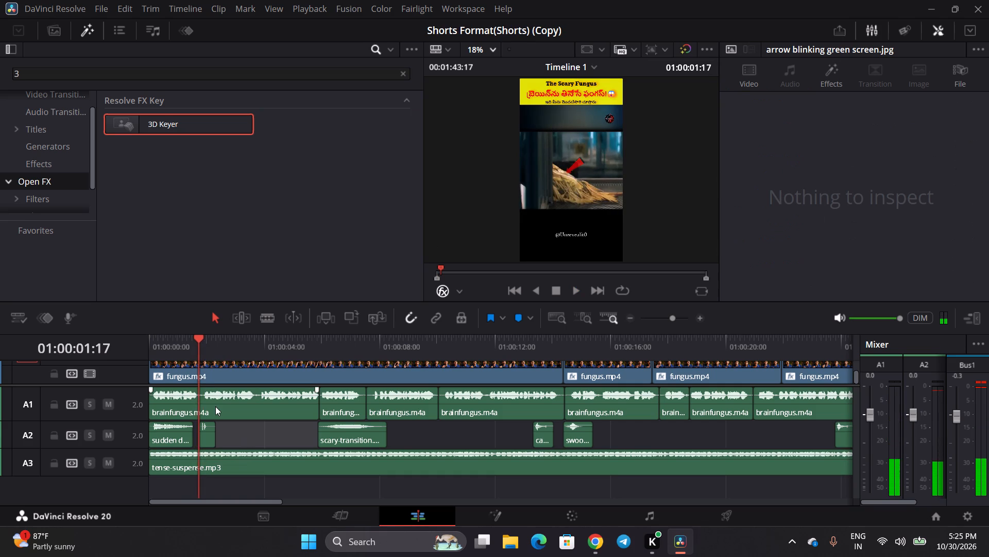
left_click(194, 347)
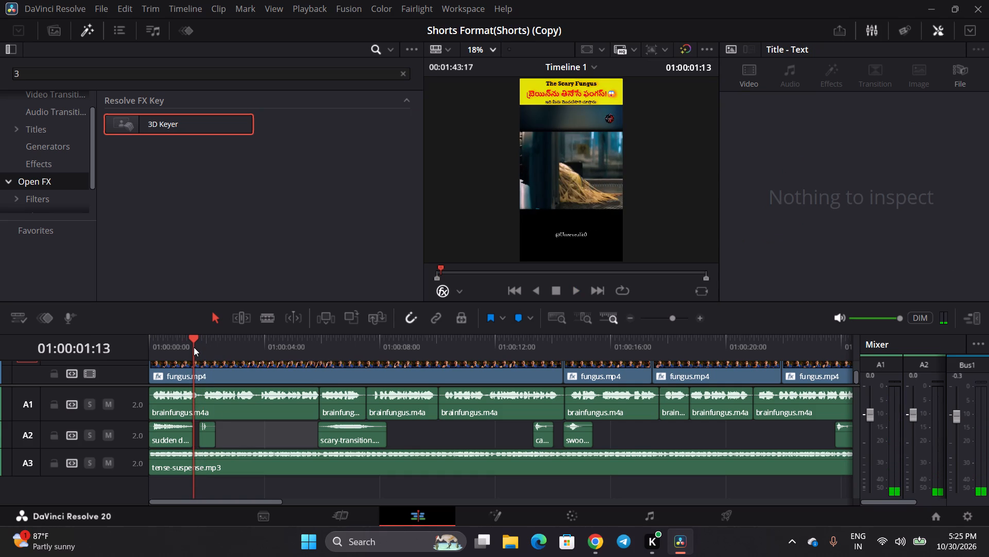
key("space")
key("space")
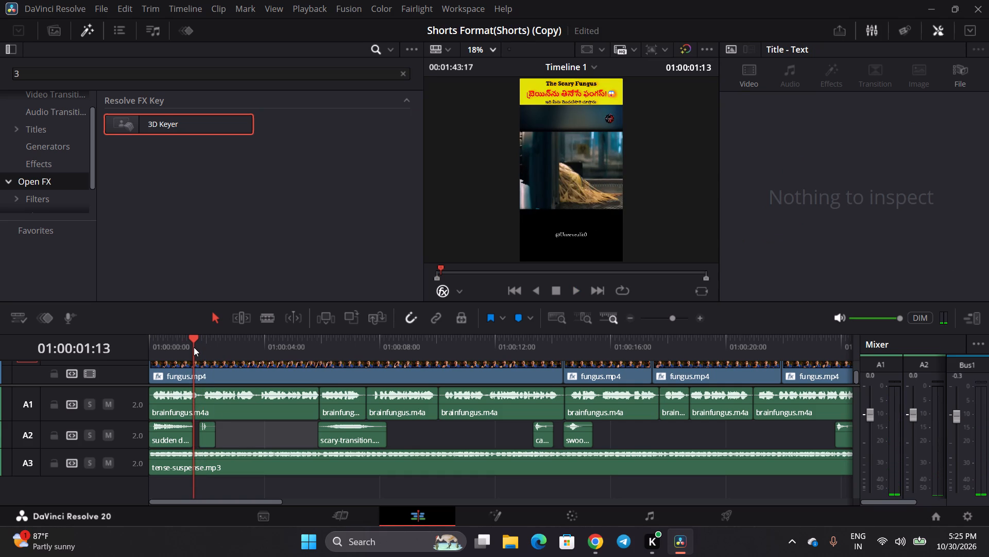
key("space")
key("space")
key("space")
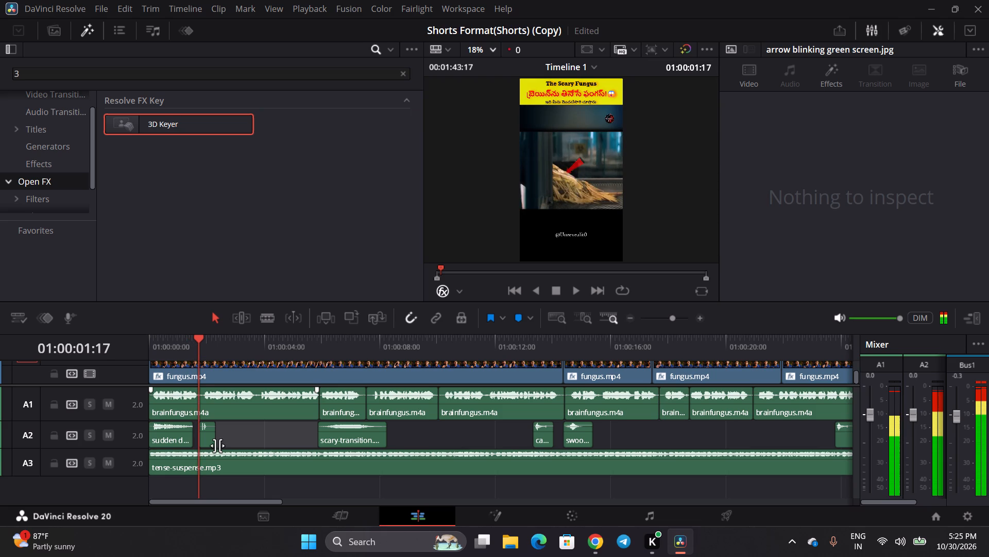
key("space")
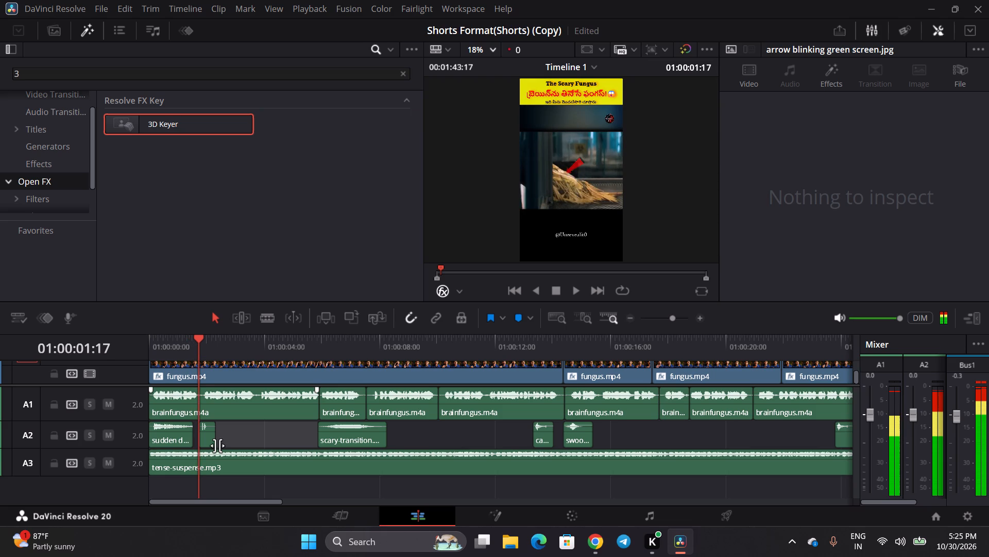
Move the mouse-click sound effect on A2 3 frames earlier, to start at about 01:00:01:15, and play the result.
left_click(213, 439)
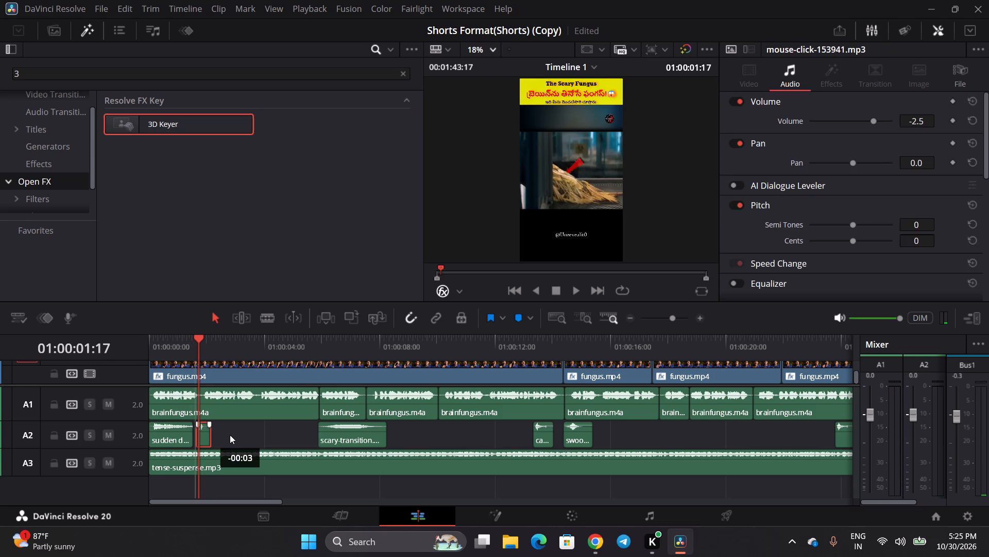
left_click(230, 435)
key("space")
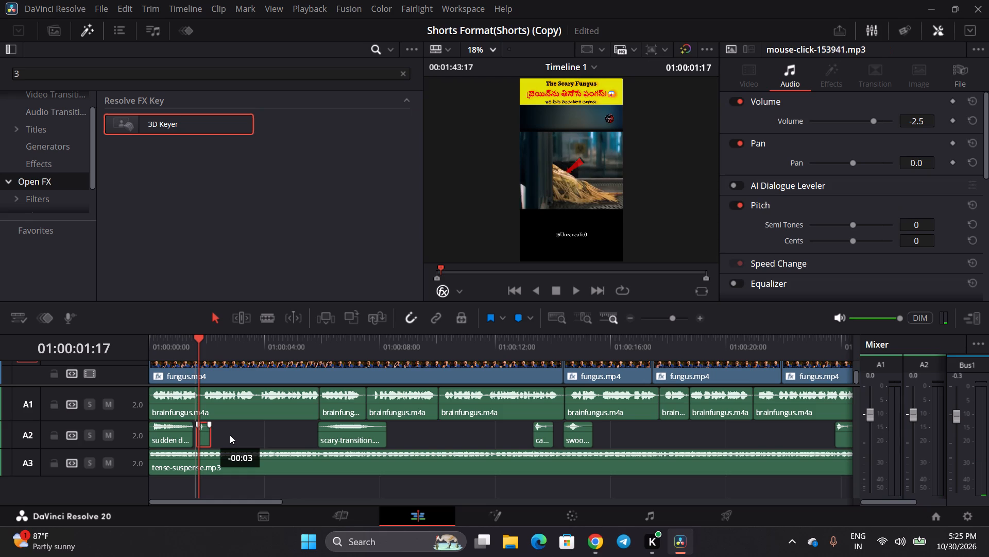